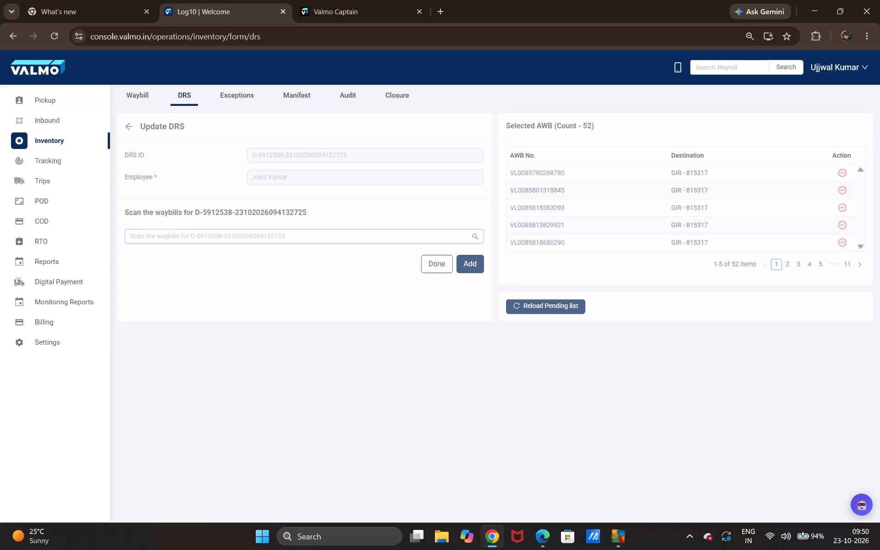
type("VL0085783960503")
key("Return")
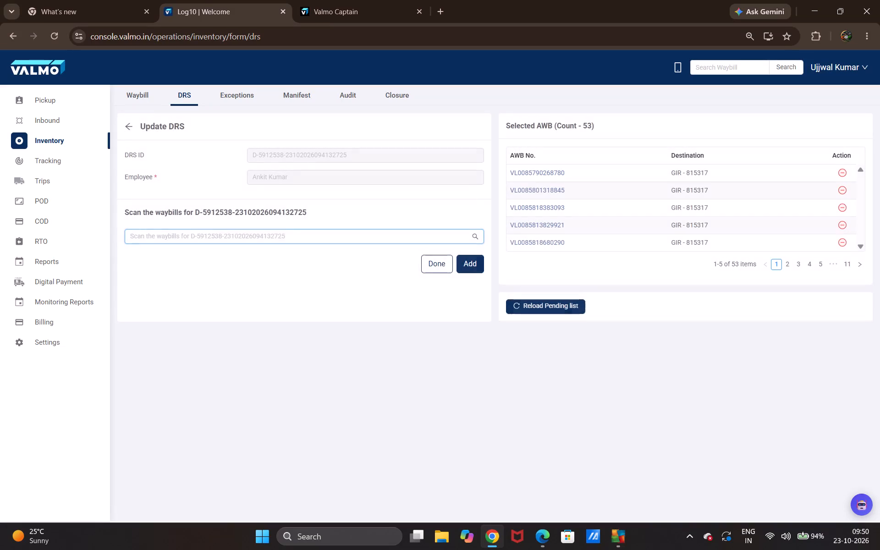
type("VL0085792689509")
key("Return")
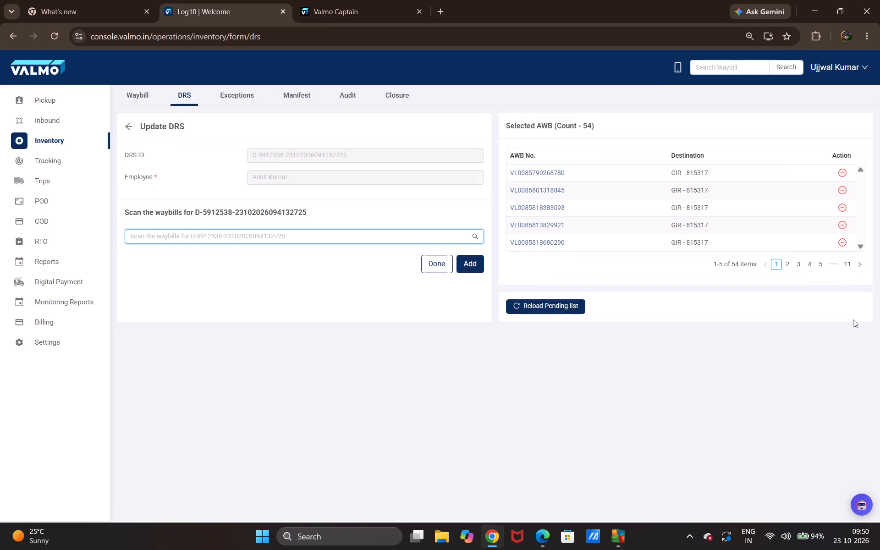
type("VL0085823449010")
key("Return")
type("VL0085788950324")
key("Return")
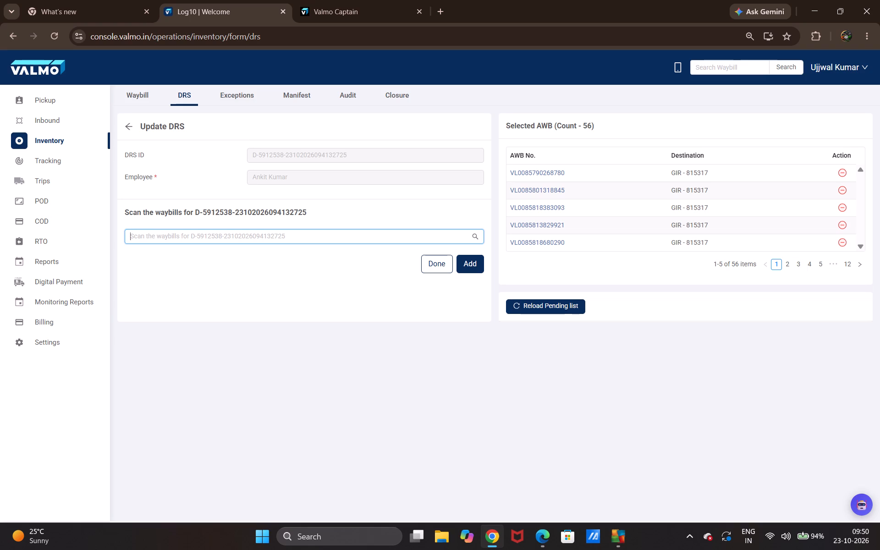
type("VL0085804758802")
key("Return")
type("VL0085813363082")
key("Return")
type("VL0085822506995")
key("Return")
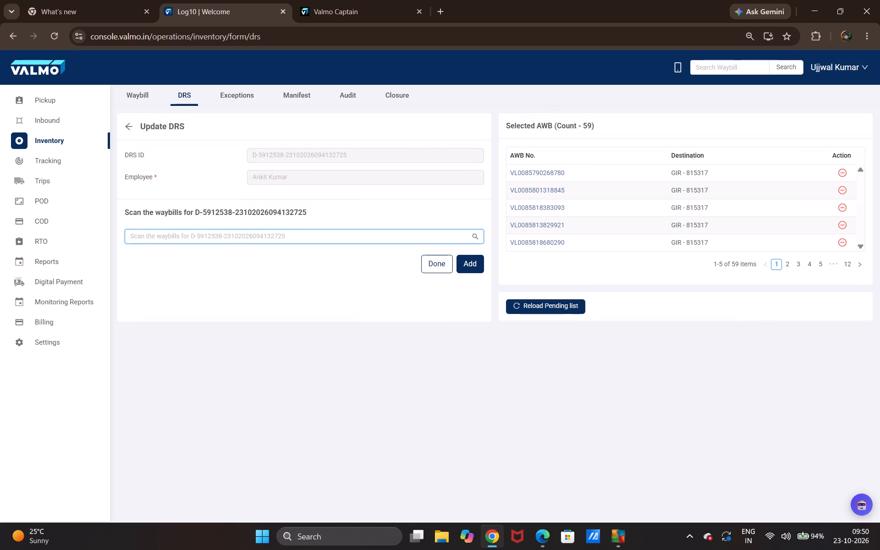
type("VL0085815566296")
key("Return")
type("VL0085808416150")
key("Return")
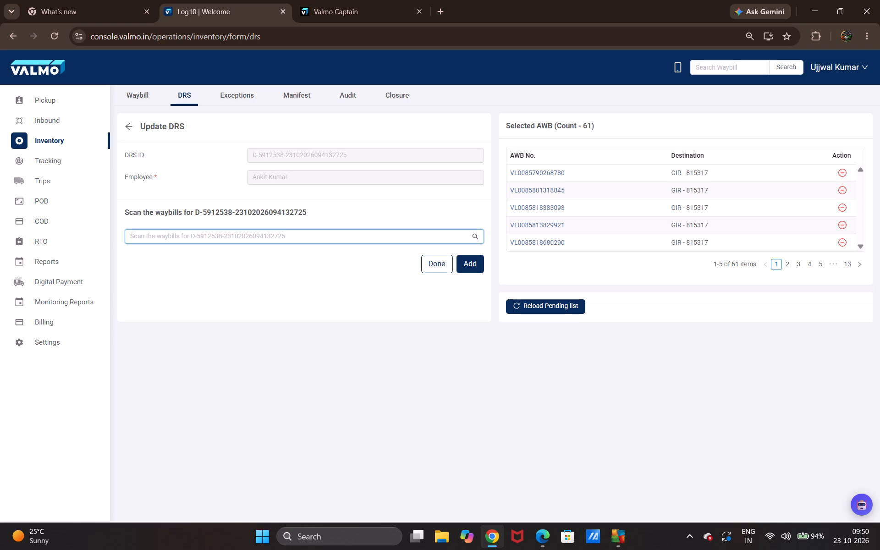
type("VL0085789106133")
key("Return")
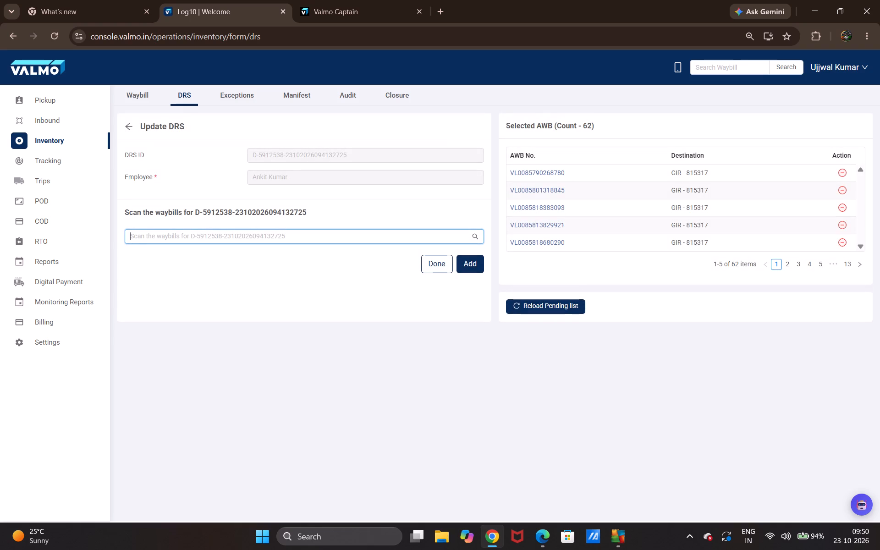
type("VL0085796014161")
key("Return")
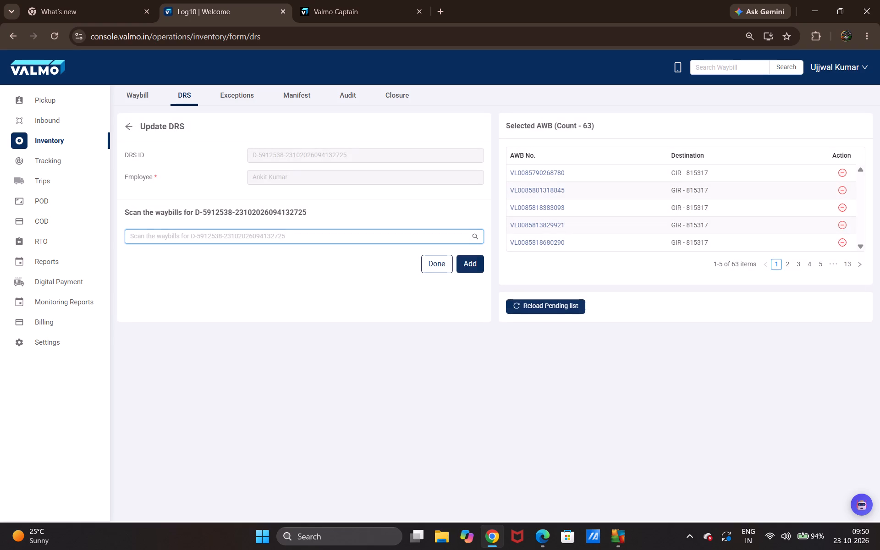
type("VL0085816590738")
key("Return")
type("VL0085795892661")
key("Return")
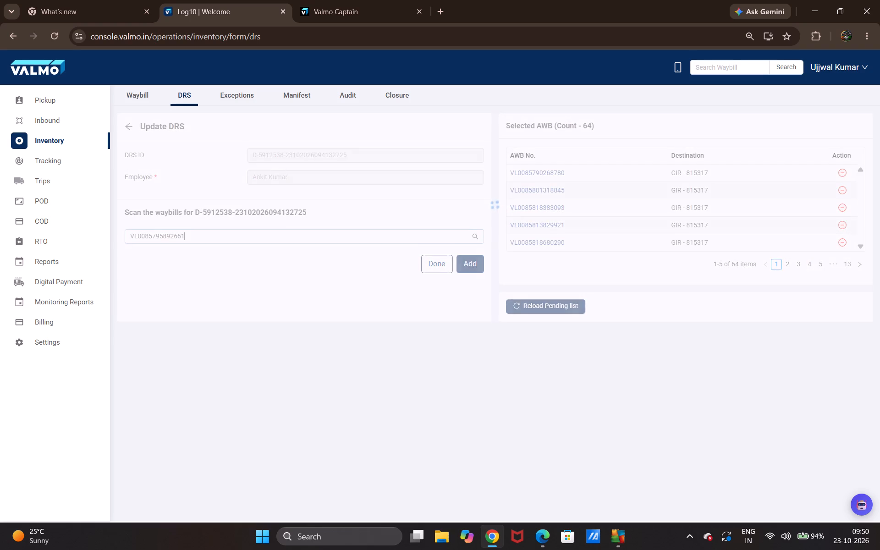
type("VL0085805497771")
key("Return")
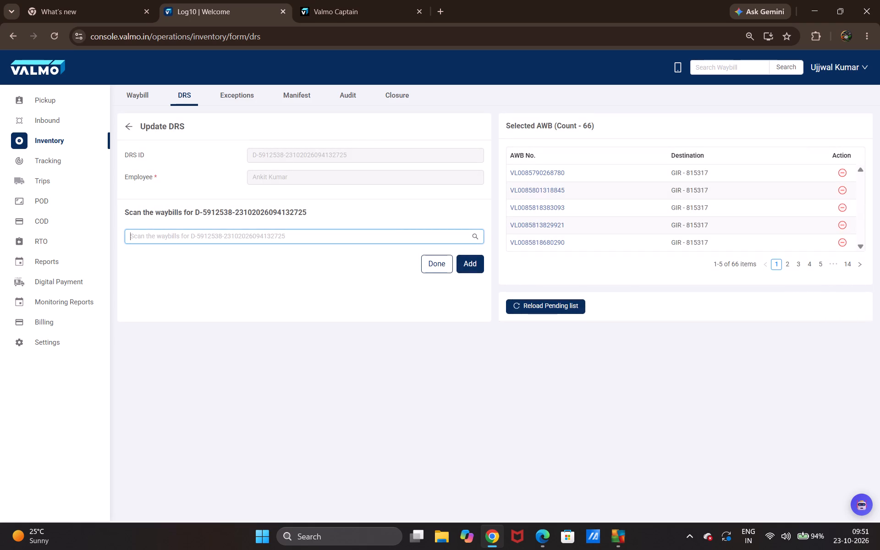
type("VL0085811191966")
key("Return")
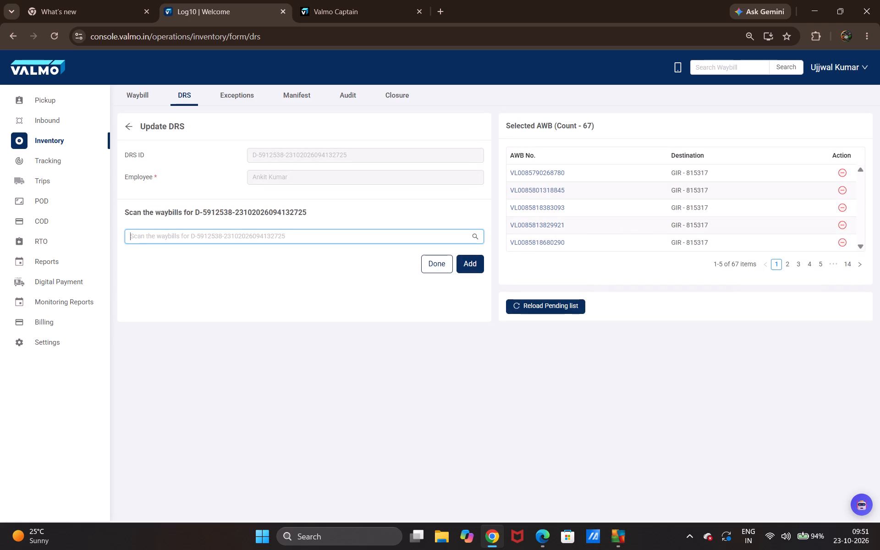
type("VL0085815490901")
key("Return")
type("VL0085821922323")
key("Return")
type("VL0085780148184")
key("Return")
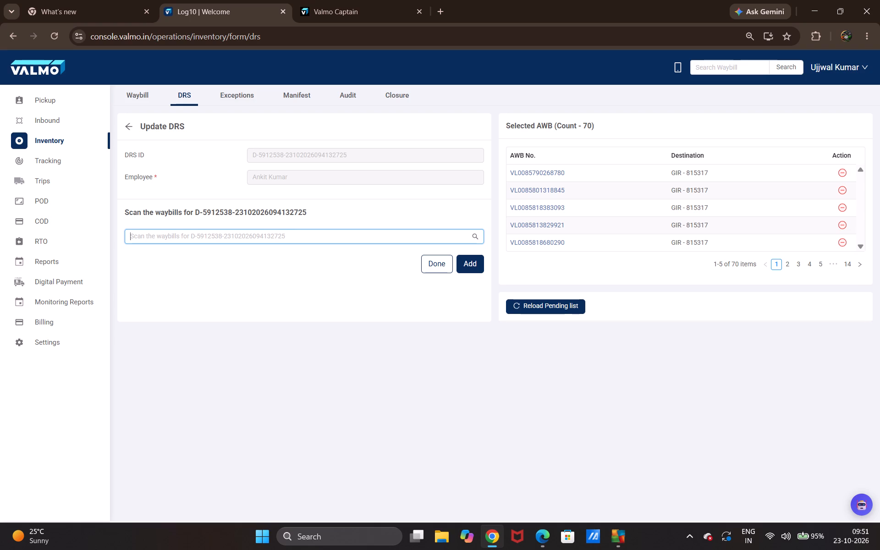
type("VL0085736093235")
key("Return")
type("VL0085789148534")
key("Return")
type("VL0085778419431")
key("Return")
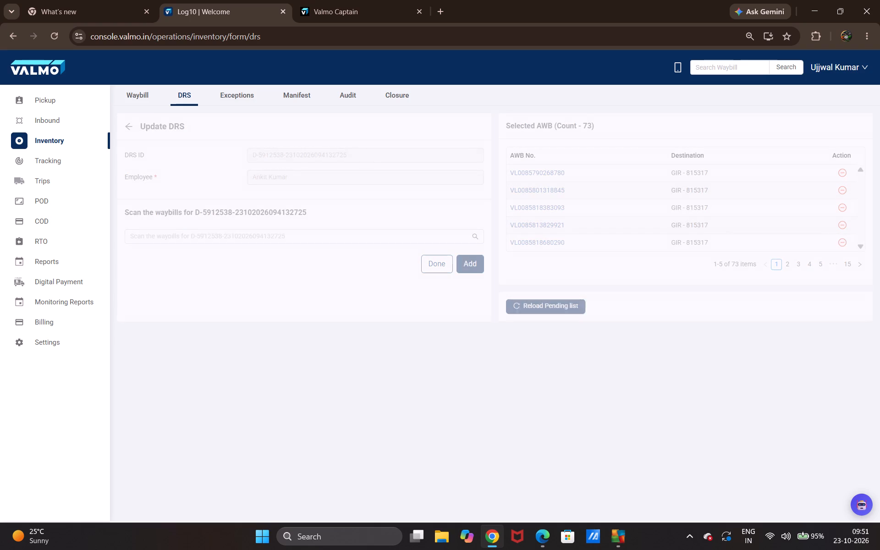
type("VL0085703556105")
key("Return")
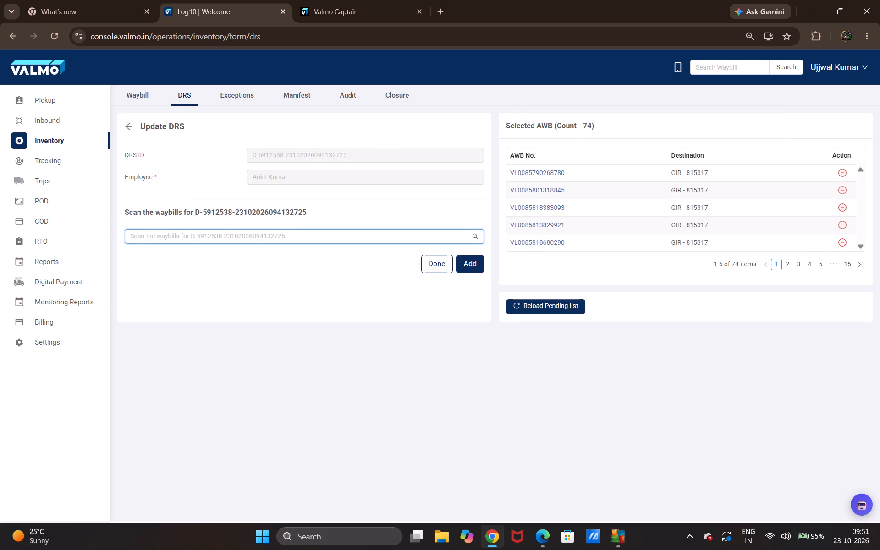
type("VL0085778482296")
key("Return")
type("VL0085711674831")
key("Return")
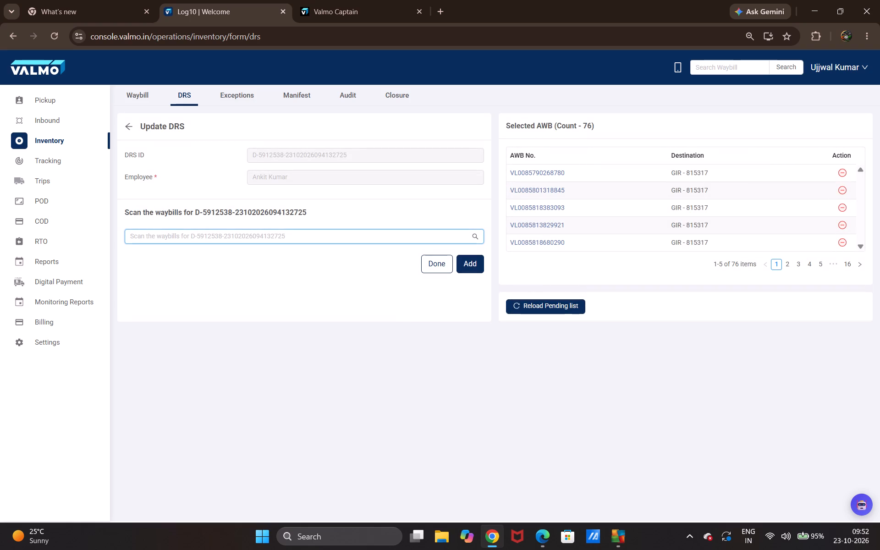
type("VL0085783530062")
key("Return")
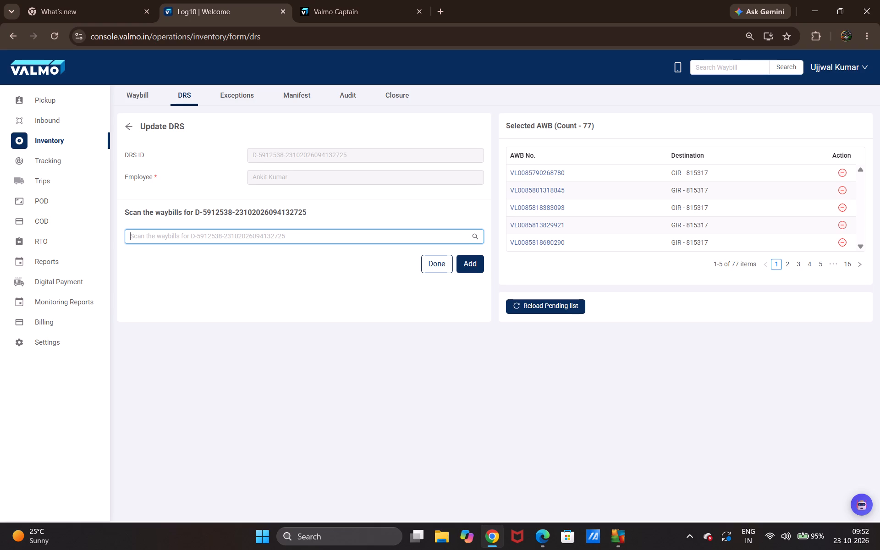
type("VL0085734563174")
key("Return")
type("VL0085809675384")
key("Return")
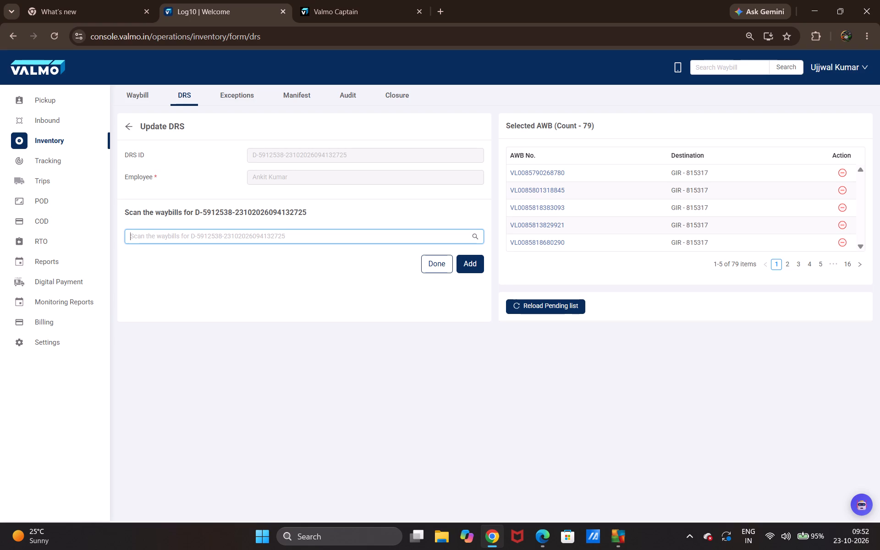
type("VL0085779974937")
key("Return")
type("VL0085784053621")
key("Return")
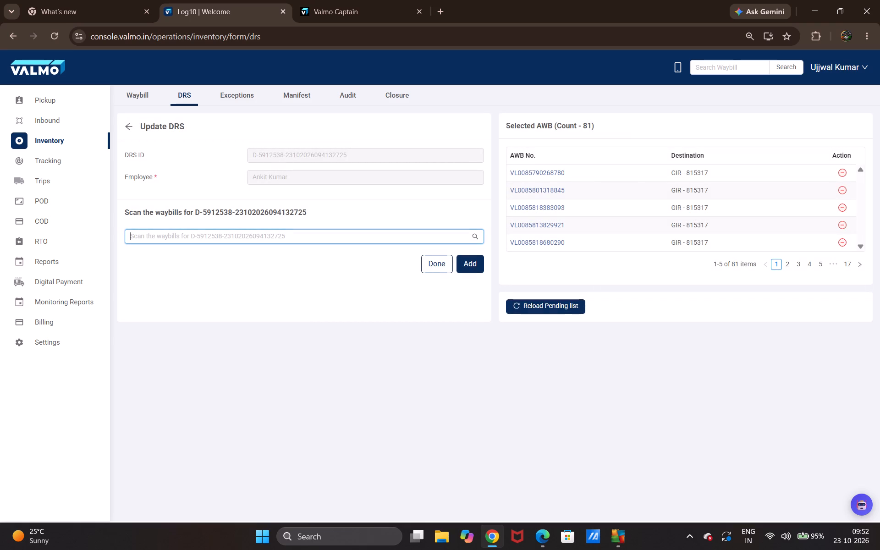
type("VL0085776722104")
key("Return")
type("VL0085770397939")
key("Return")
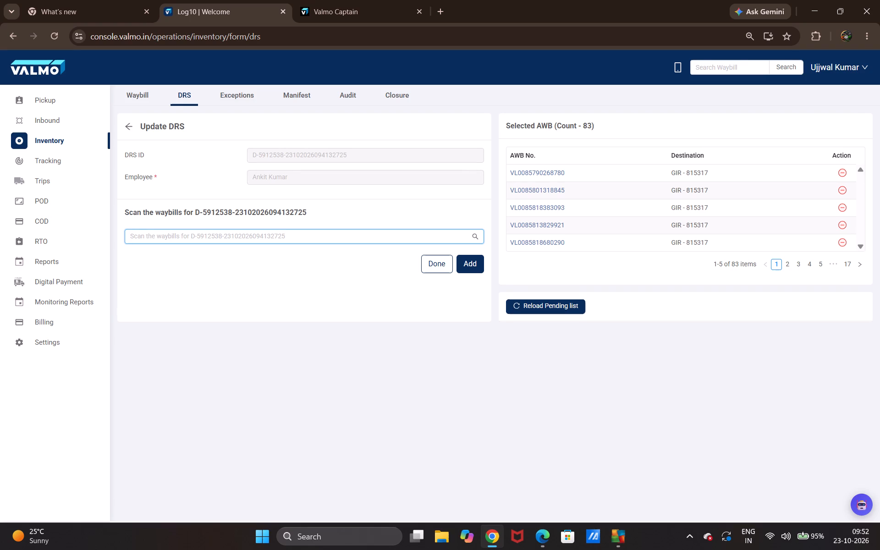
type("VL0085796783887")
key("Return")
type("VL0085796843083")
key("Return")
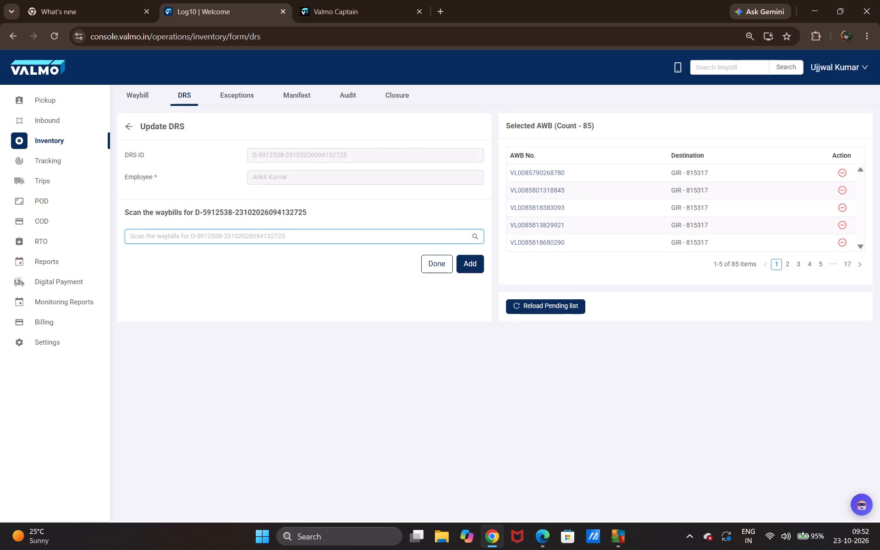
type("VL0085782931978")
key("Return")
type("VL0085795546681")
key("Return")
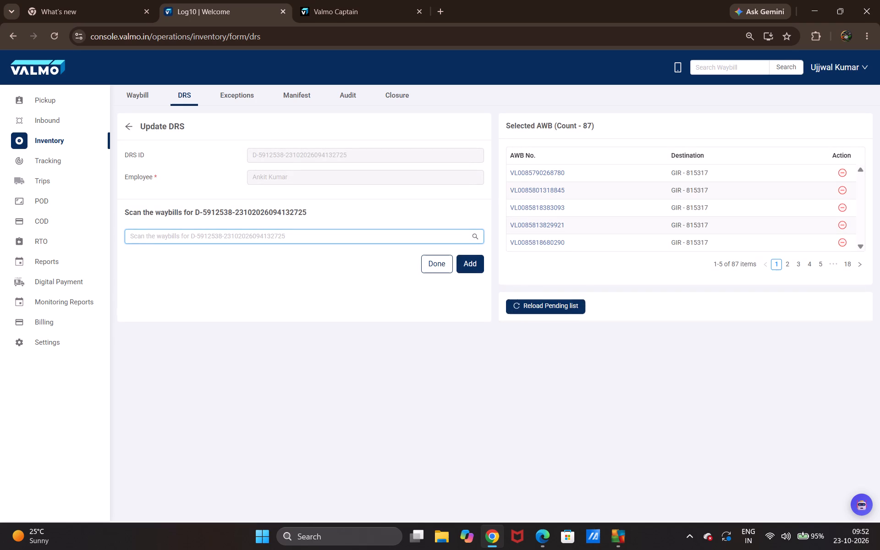
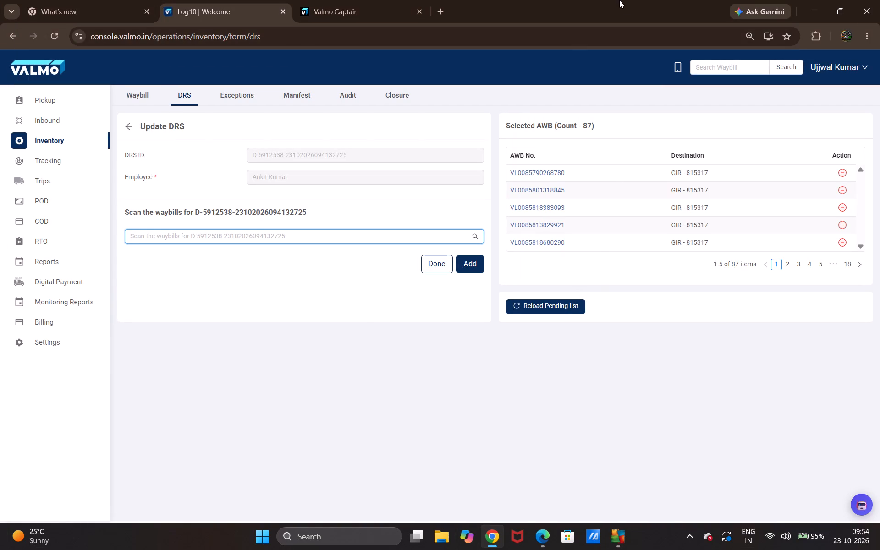
Finish updating the open DRS, skipping the assignment of reverse shipments.
left_click(433, 264)
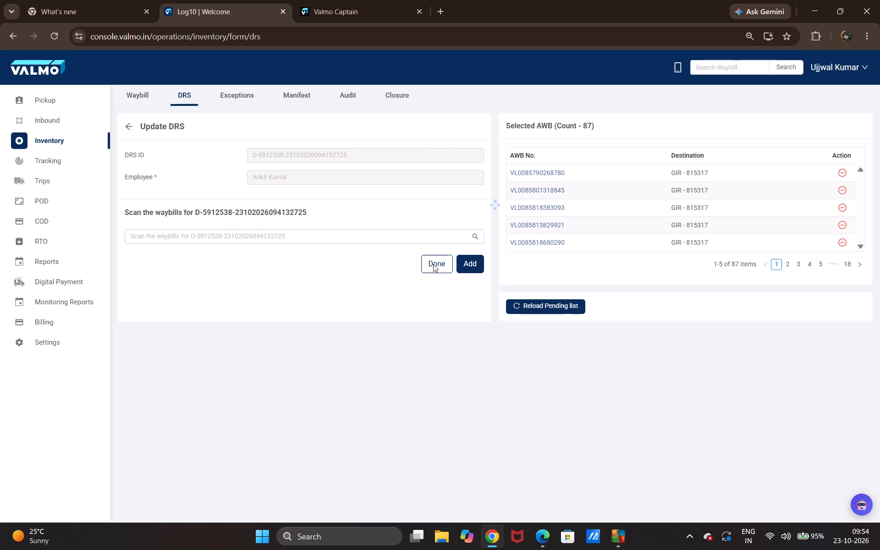
left_click(414, 302)
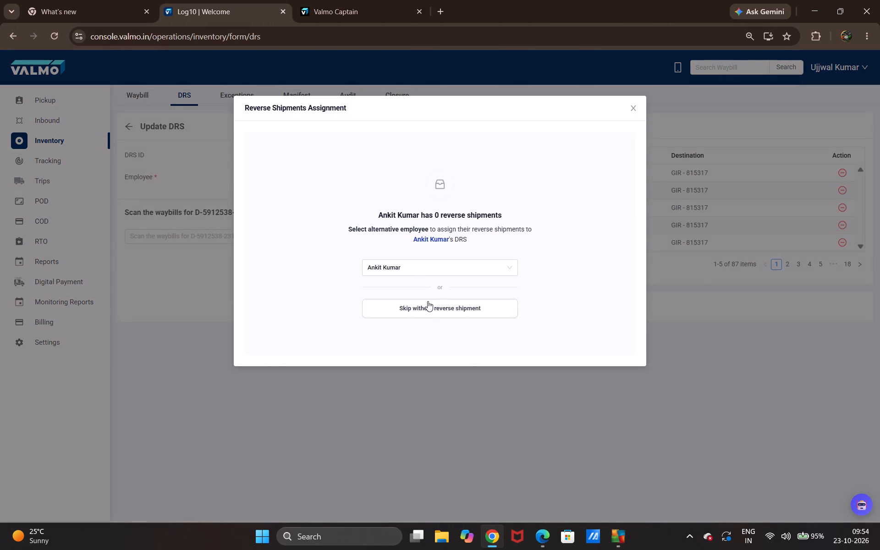
left_click(426, 308)
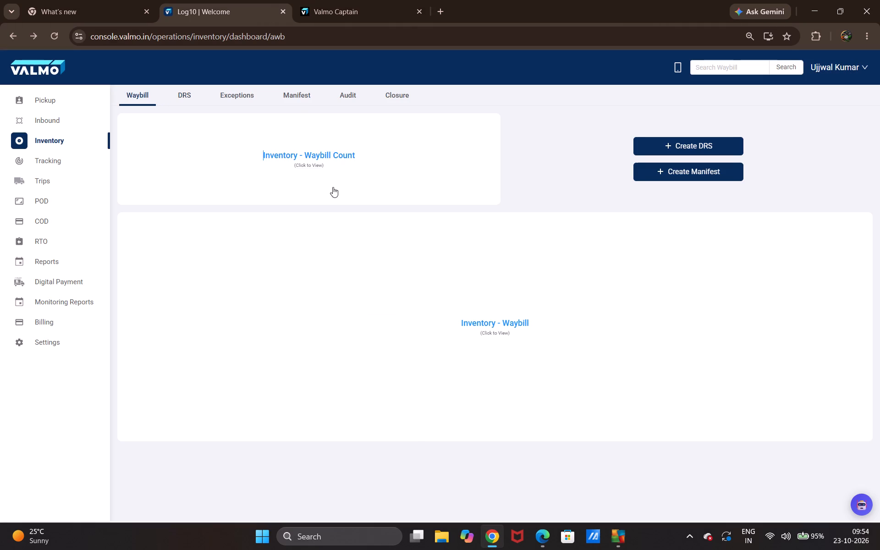
Load the inventory waybill count and the inventory waybill list.
left_click(333, 187)
left_click(409, 275)
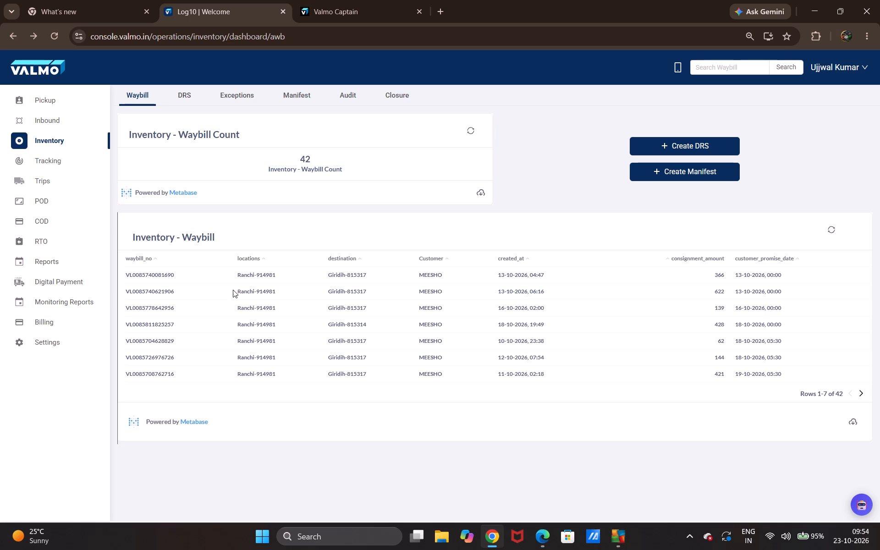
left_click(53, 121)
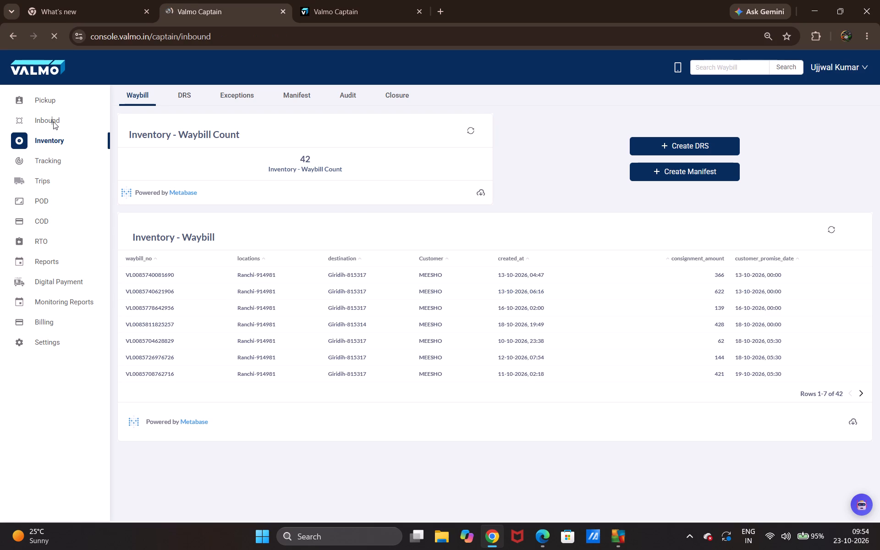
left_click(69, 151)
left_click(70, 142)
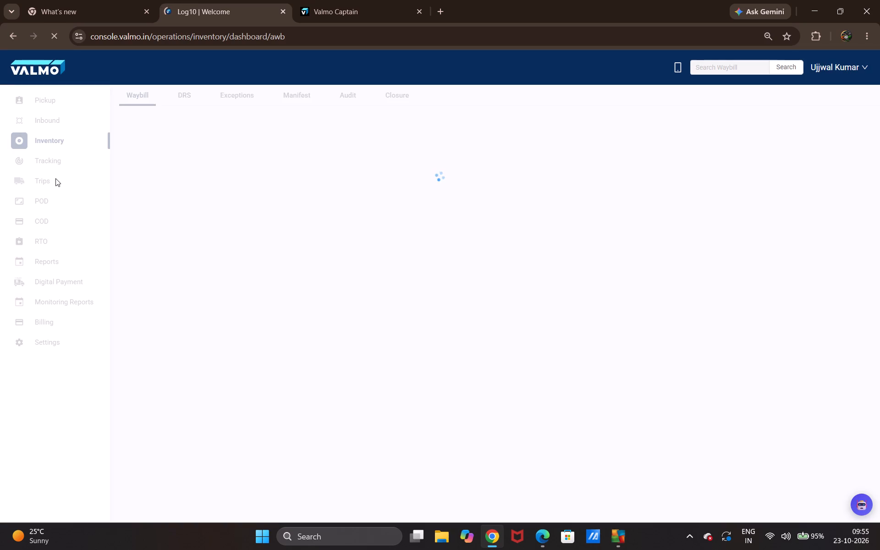
In the LM Hub Visibility monitoring reports, examine the FE-level performance and COD collected data, especially the re-attempts per executive.
left_click(59, 299)
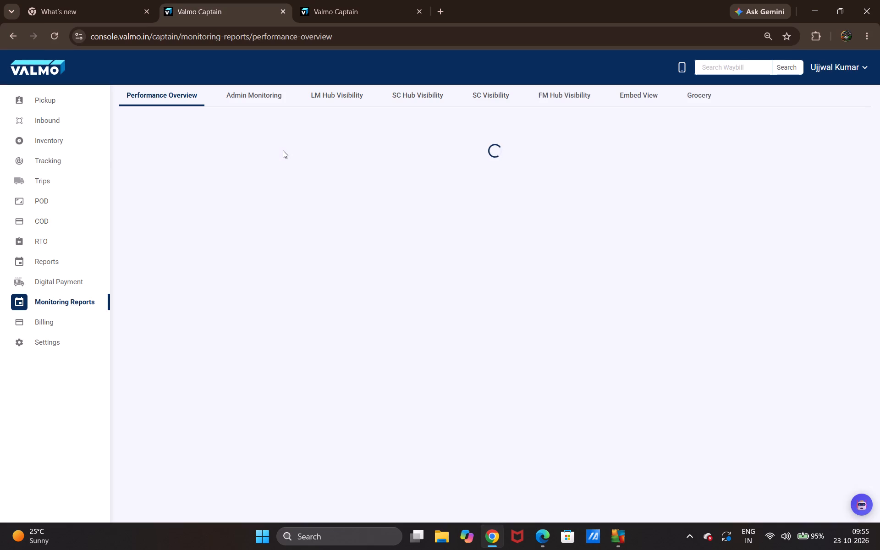
left_click(326, 100)
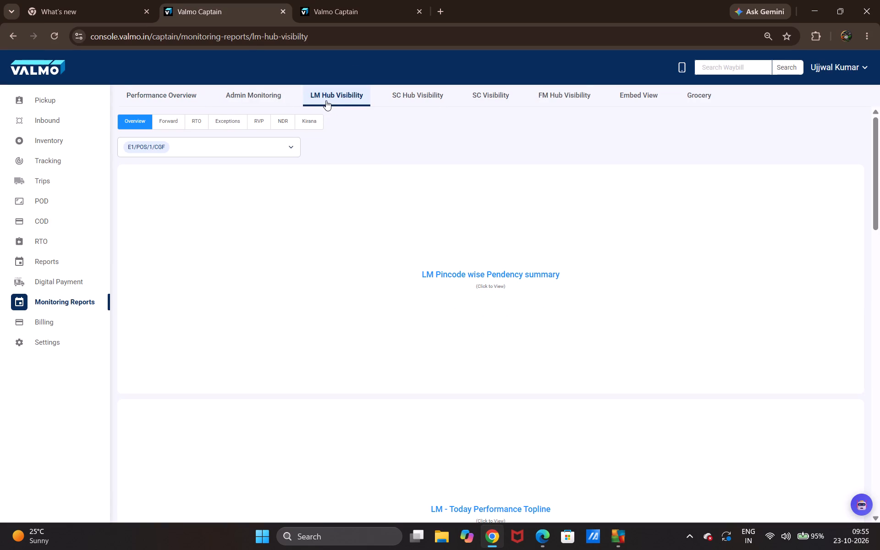
scroll(412, 226, "down", 7)
left_click(453, 274)
scroll(451, 272, "down", 1)
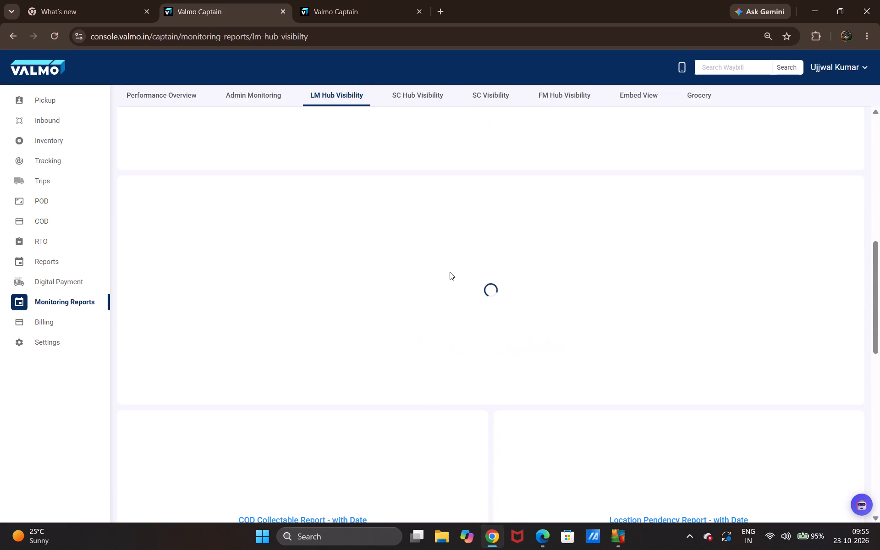
scroll(450, 272, "down", 1)
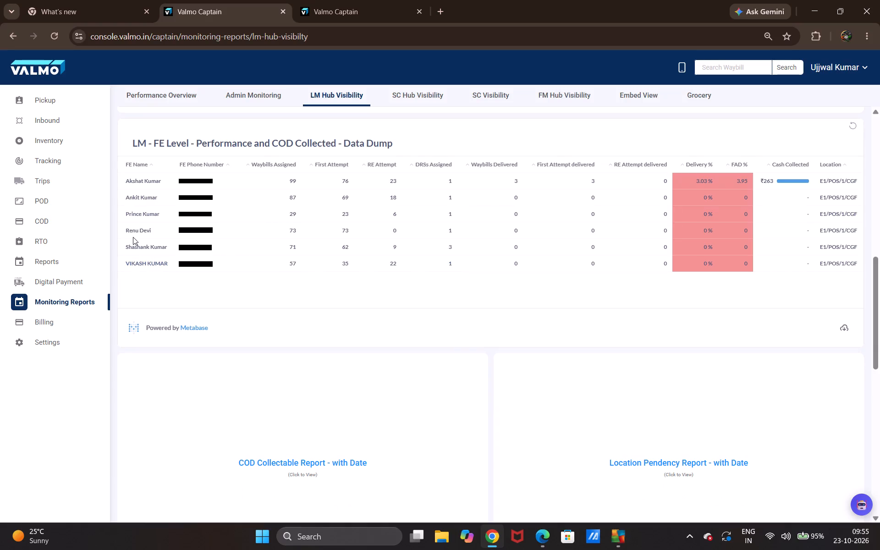
left_click_drag(181, 230, 264, 244)
left_click(370, 239)
left_click_drag(388, 237, 420, 237)
left_click_drag(407, 235, 429, 233)
left_click_drag(422, 232, 435, 232)
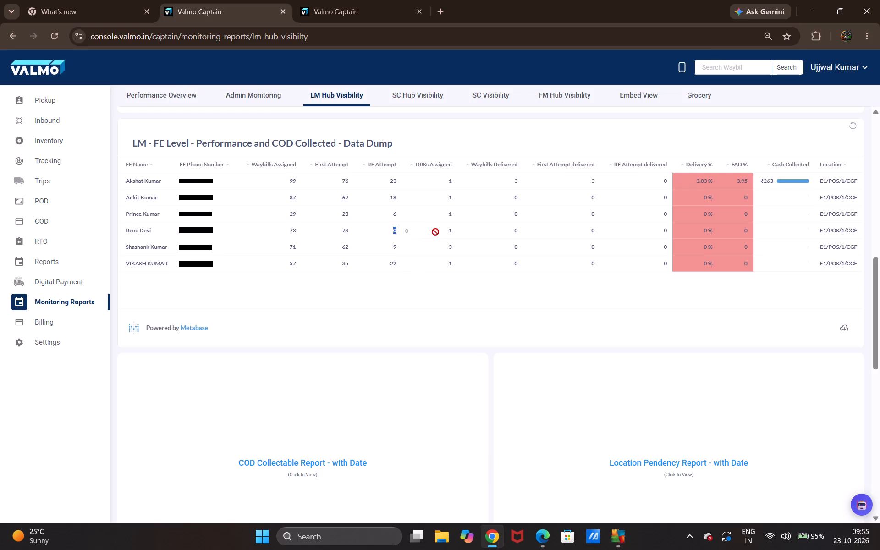
left_click_drag(435, 232, 439, 232)
left_click(433, 231)
Load and view the LM pincode-wise pendency summary and the LM Today Performance Topline report.
scroll(337, 262, "up", 5)
scroll(323, 330, "up", 5)
left_click(449, 309)
scroll(511, 387, "down", 2)
left_click(515, 379)
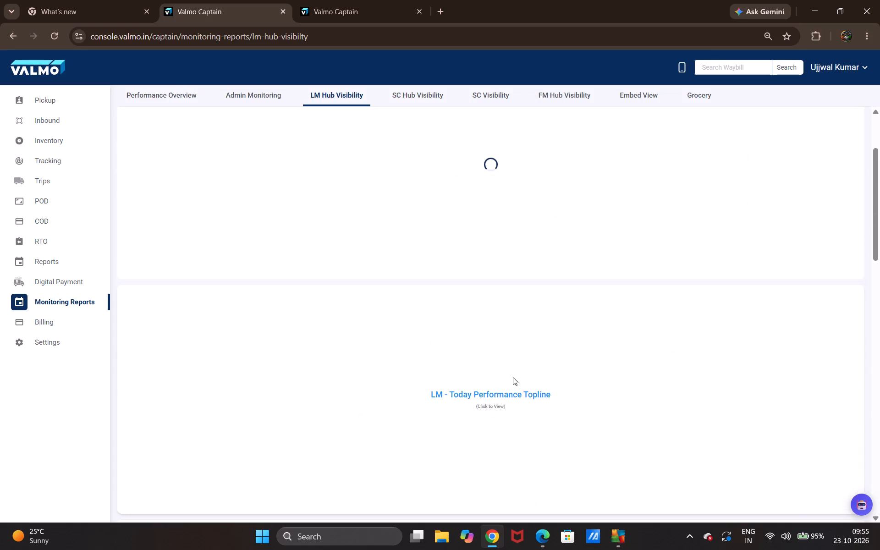
scroll(384, 360, "up", 5)
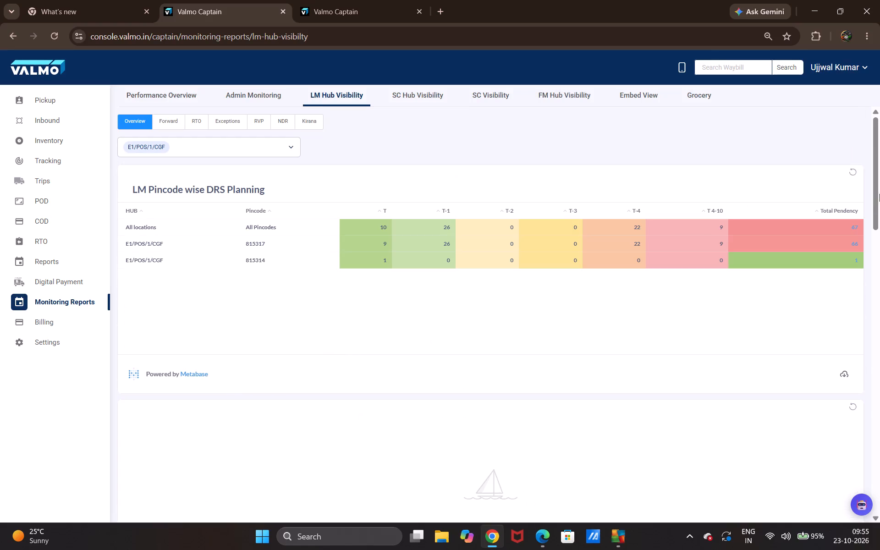
Return to the inventory and load the waybill count and waybill list again.
left_click(51, 154)
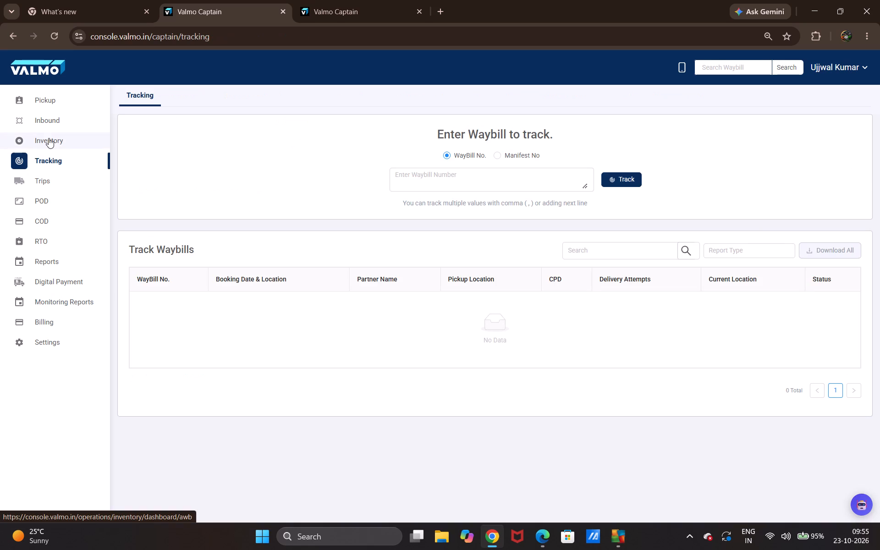
left_click(54, 144)
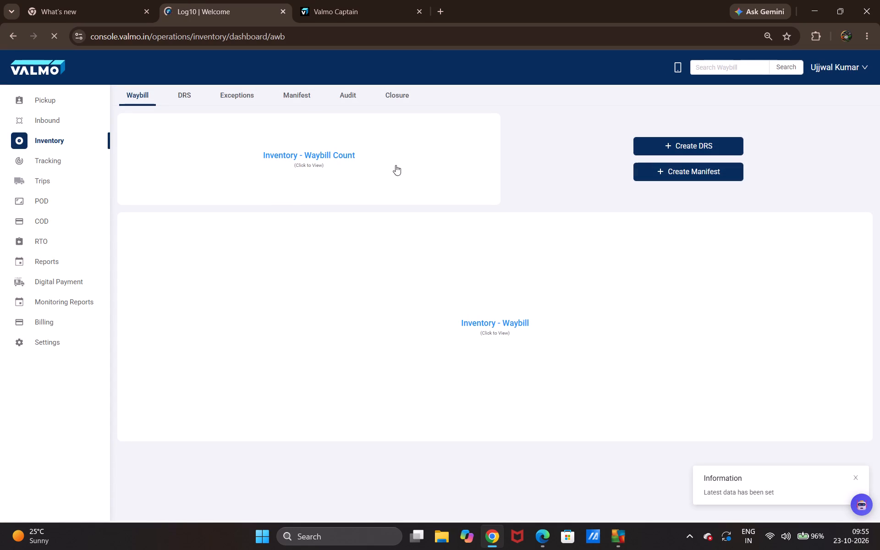
left_click(381, 170)
left_click(396, 241)
left_click(403, 249)
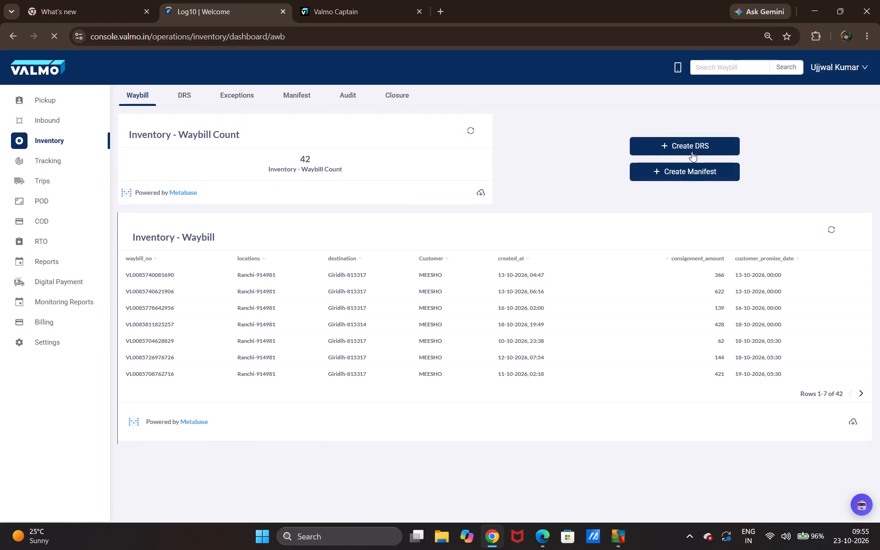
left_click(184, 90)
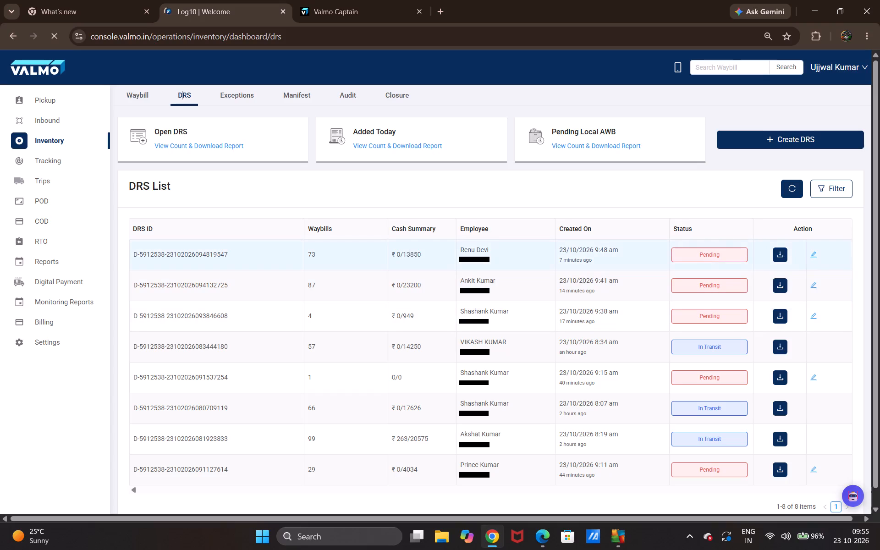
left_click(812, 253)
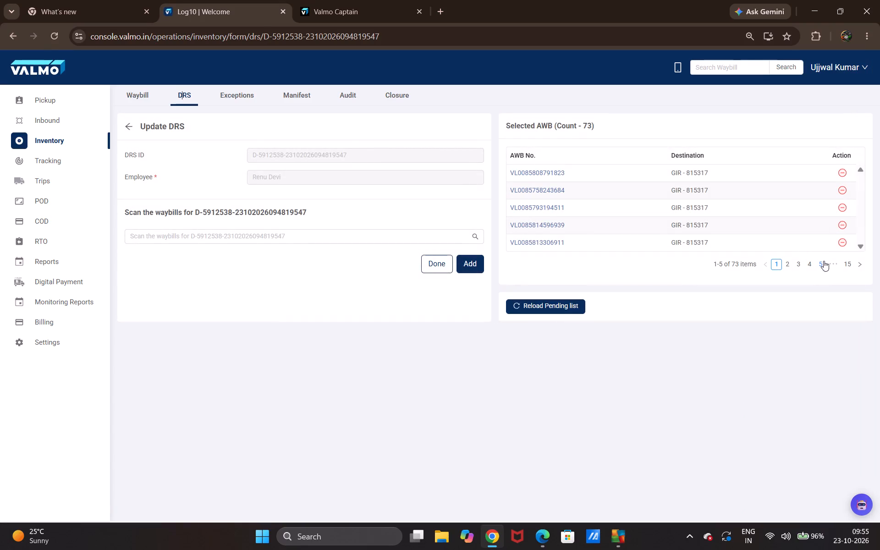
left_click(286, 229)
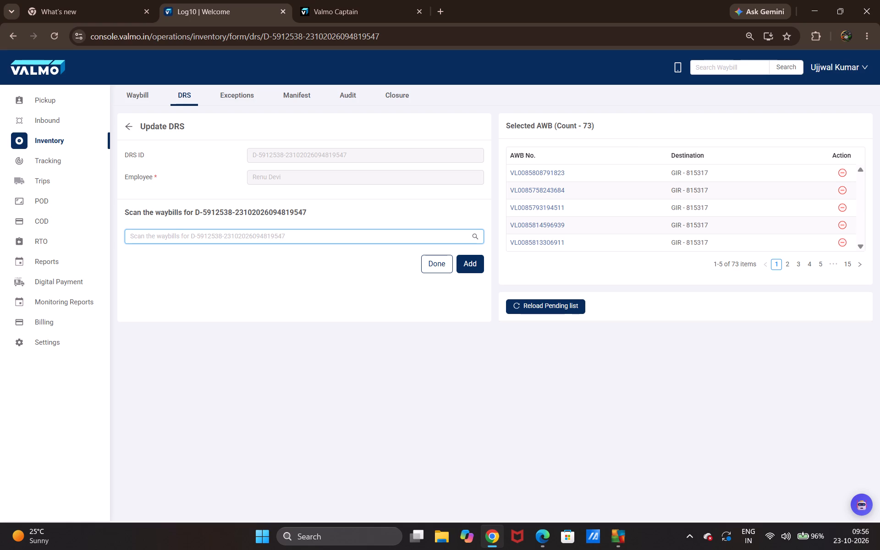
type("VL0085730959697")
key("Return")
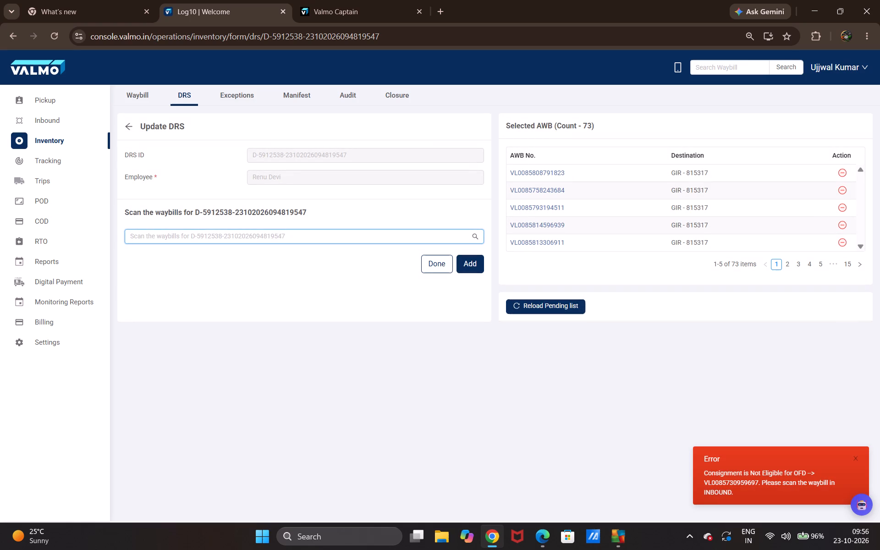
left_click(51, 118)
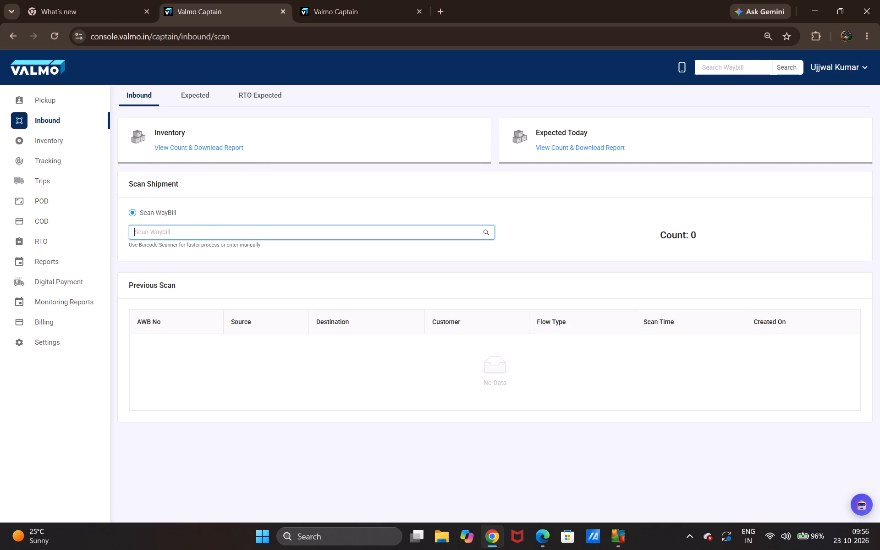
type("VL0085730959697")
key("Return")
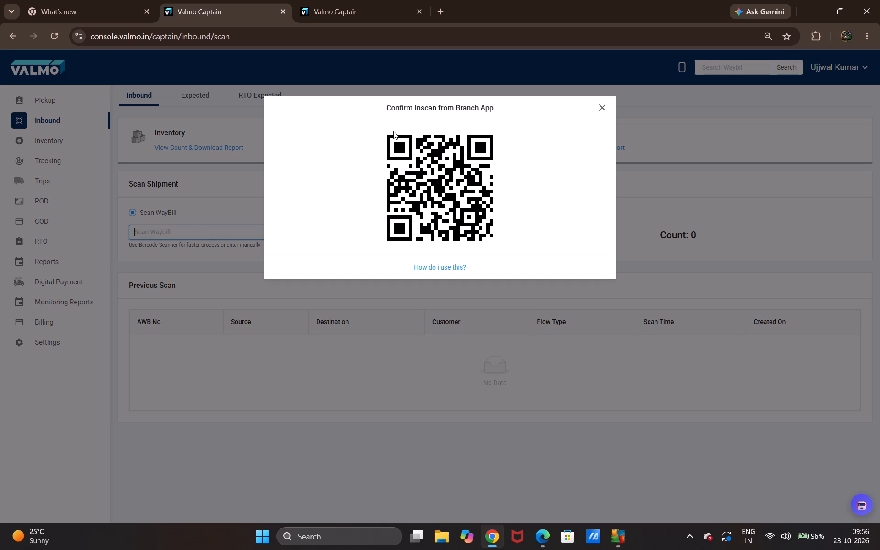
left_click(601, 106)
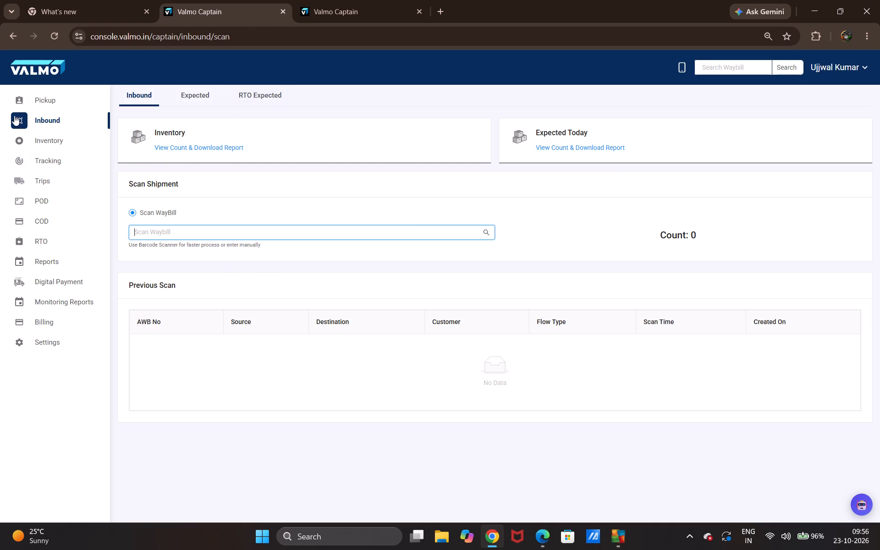
left_click(57, 155)
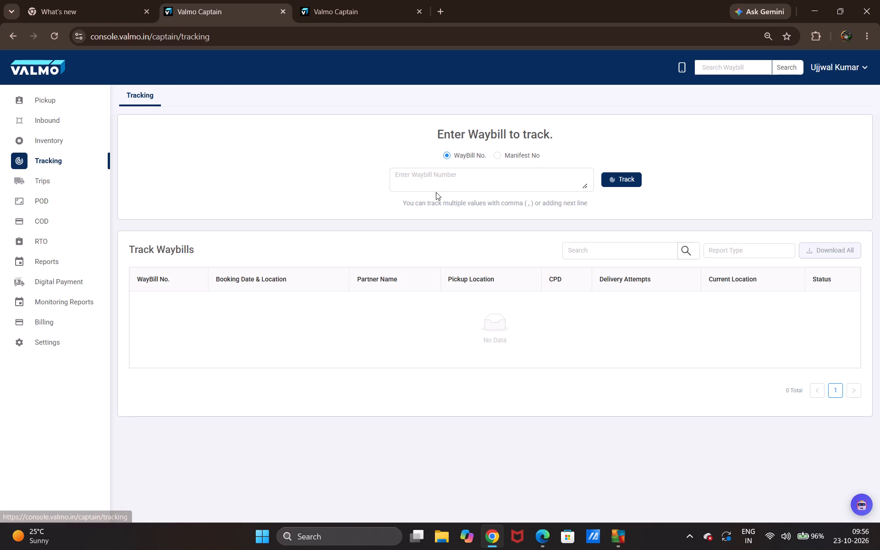
left_click(433, 178)
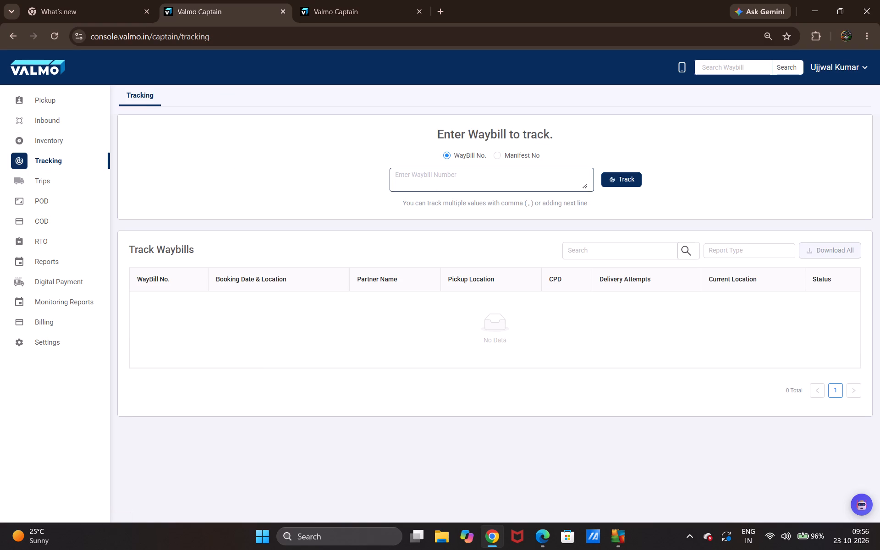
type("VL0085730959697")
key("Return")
left_click(626, 180)
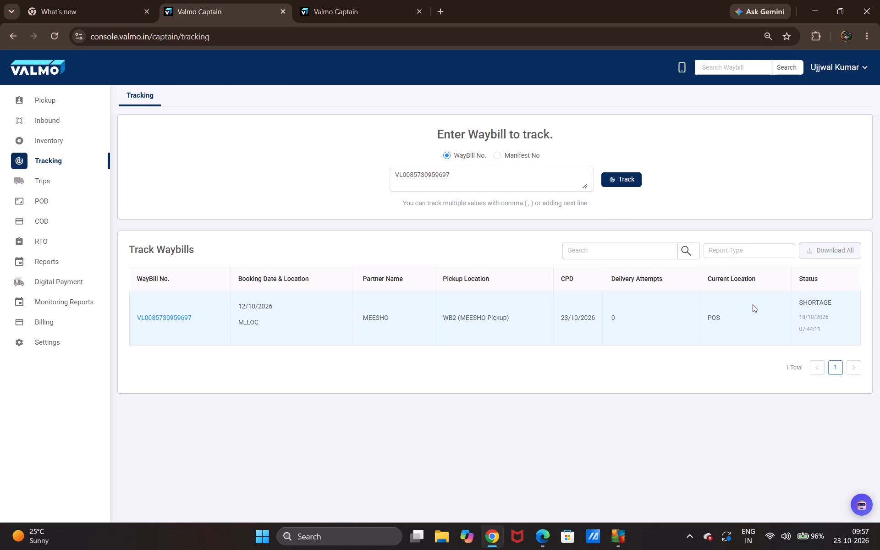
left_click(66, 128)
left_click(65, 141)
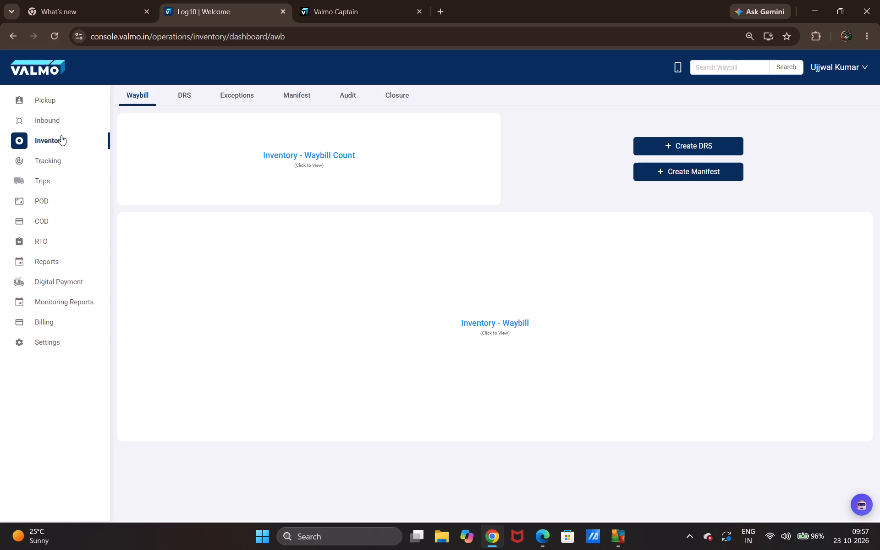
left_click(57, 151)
left_click(58, 114)
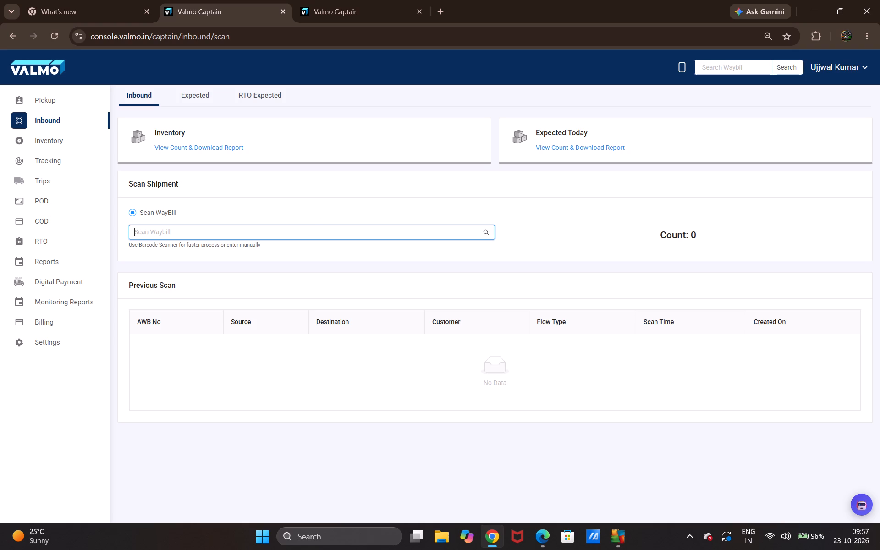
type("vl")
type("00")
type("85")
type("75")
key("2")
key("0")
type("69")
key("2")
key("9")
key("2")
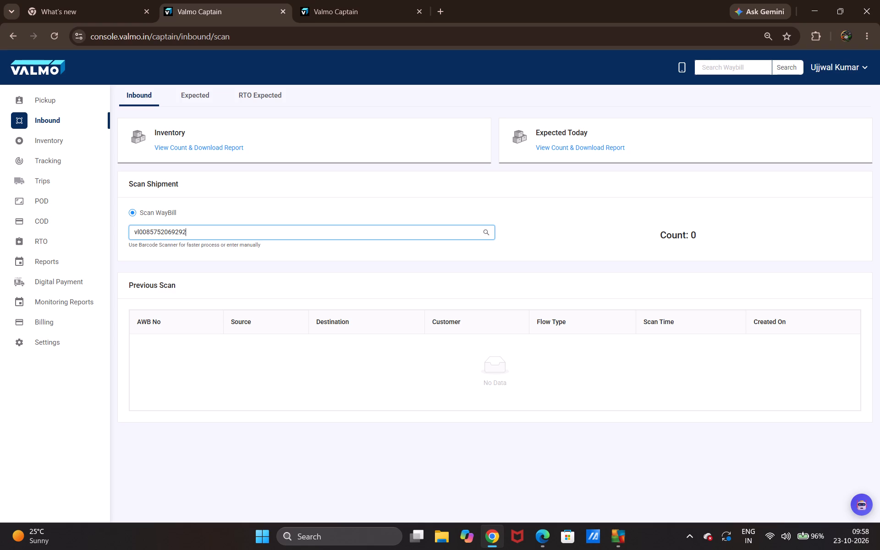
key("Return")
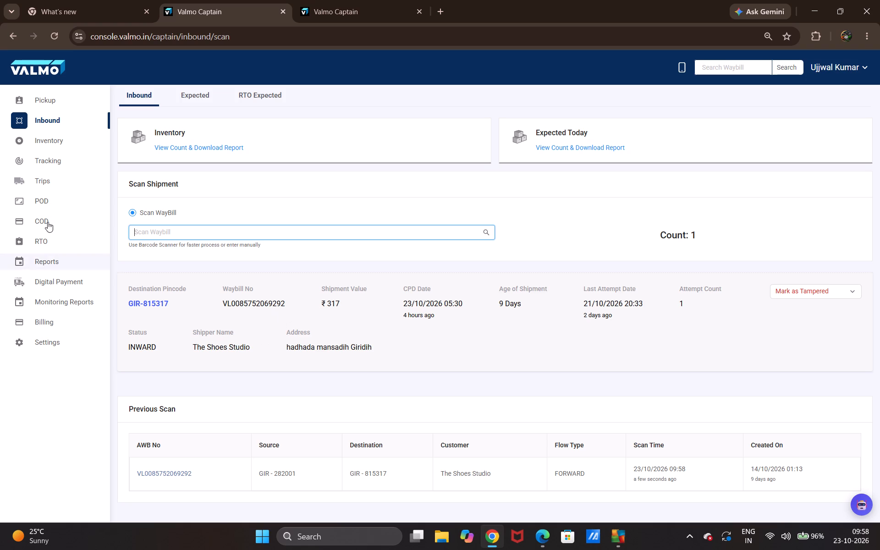
left_click(53, 169)
left_click(58, 162)
left_click(442, 169)
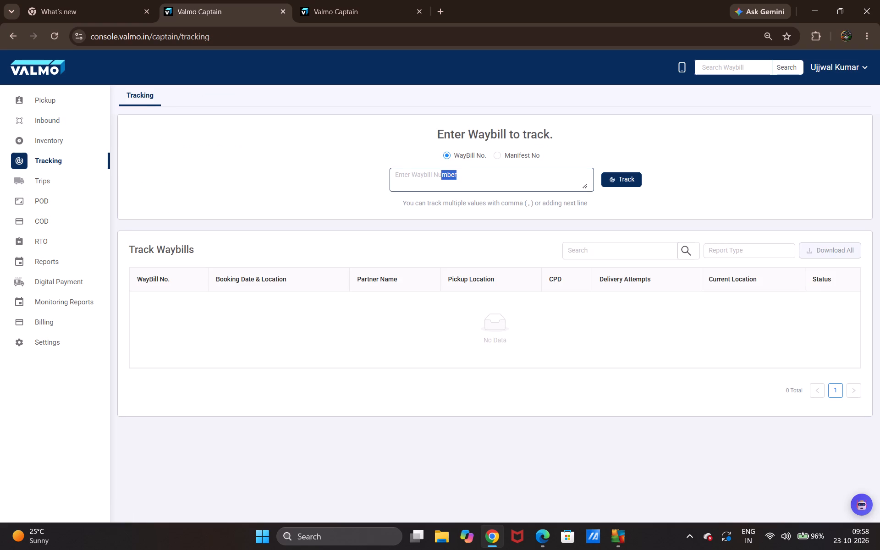
left_click(415, 187)
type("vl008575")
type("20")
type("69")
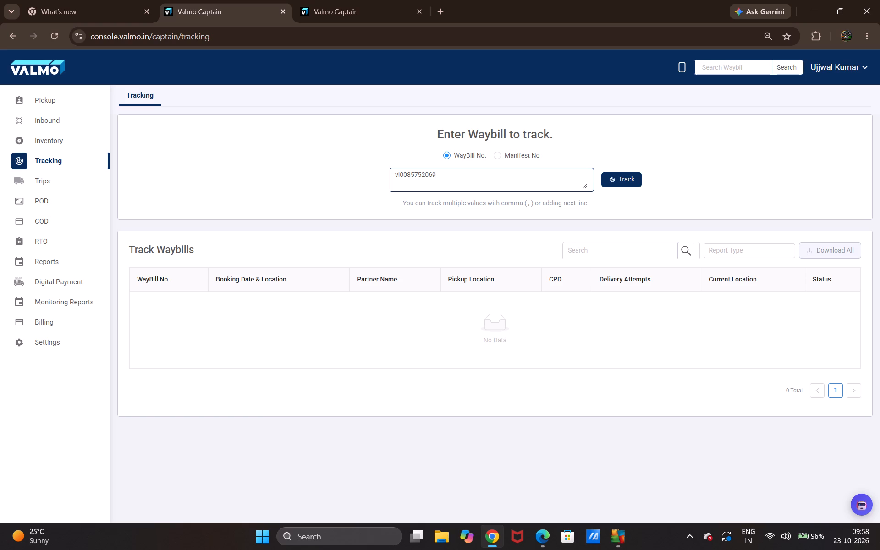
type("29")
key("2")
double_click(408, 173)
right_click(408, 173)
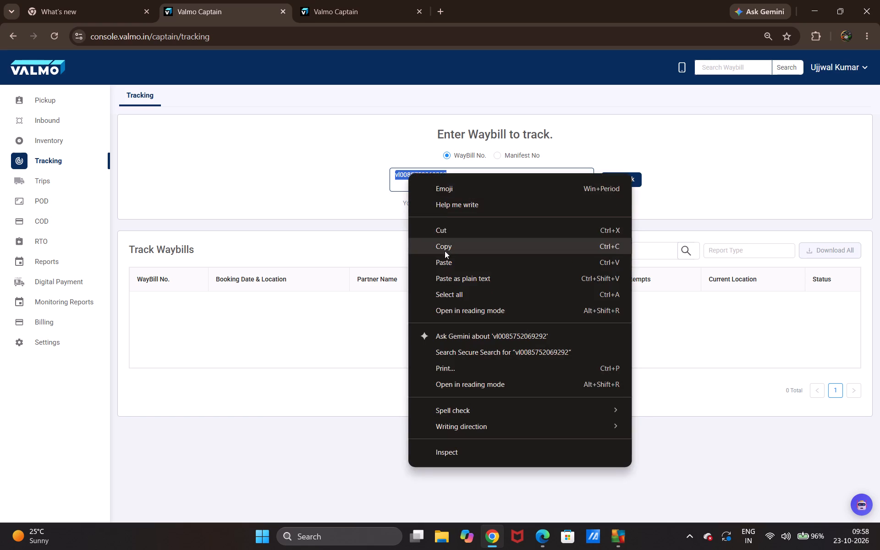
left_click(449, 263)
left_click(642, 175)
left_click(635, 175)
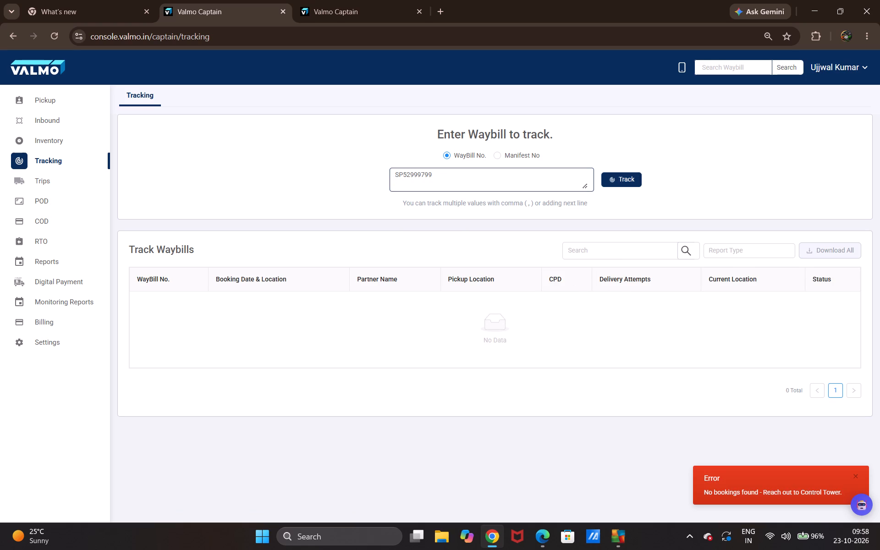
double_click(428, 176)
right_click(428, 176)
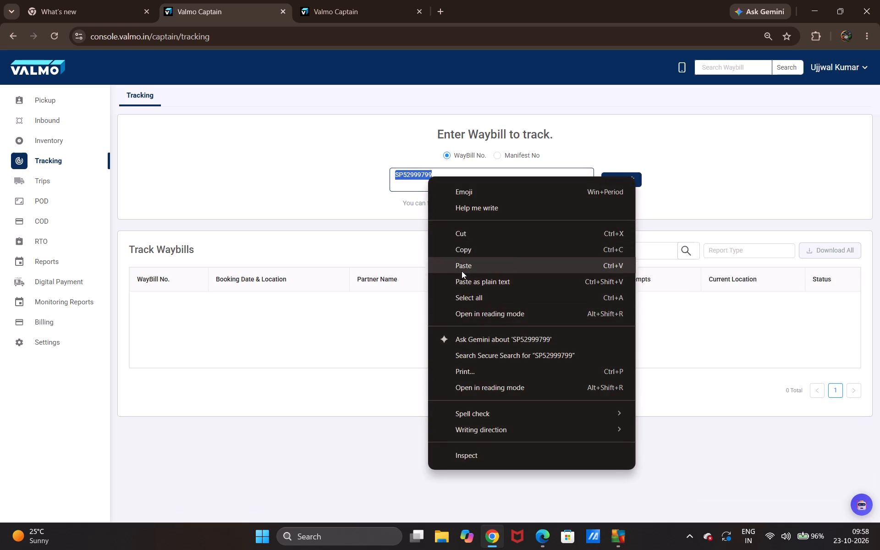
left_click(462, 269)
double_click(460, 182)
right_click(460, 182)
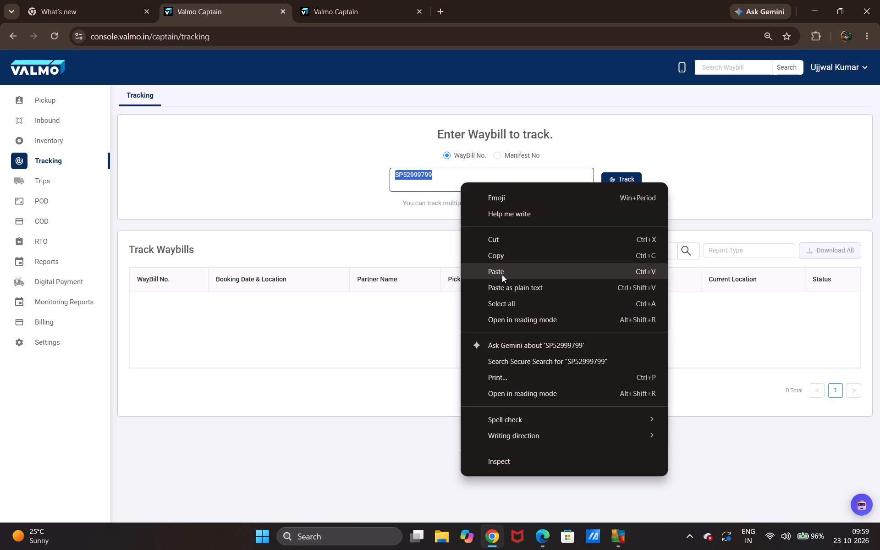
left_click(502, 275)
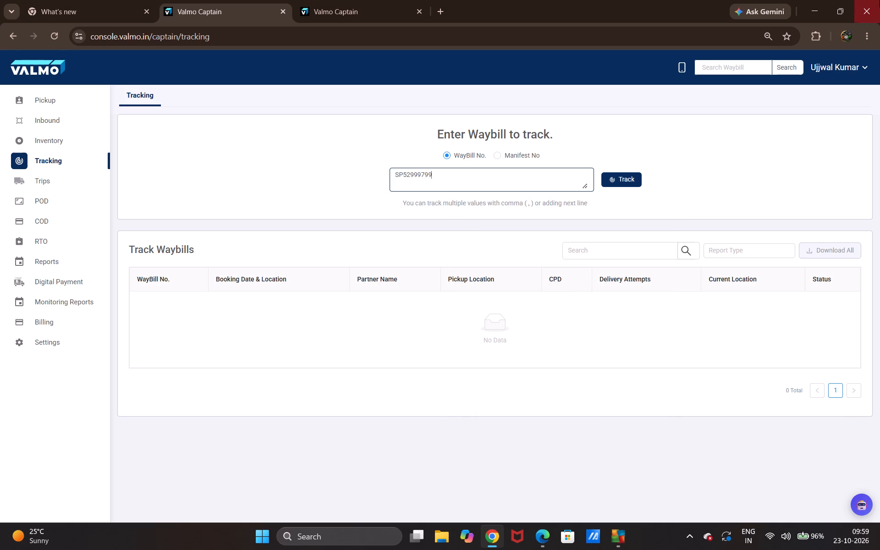
double_click(401, 171)
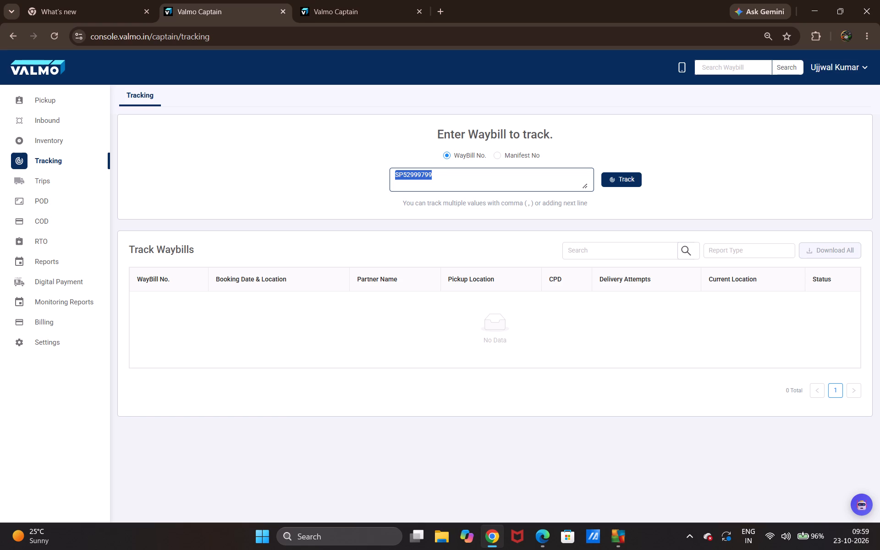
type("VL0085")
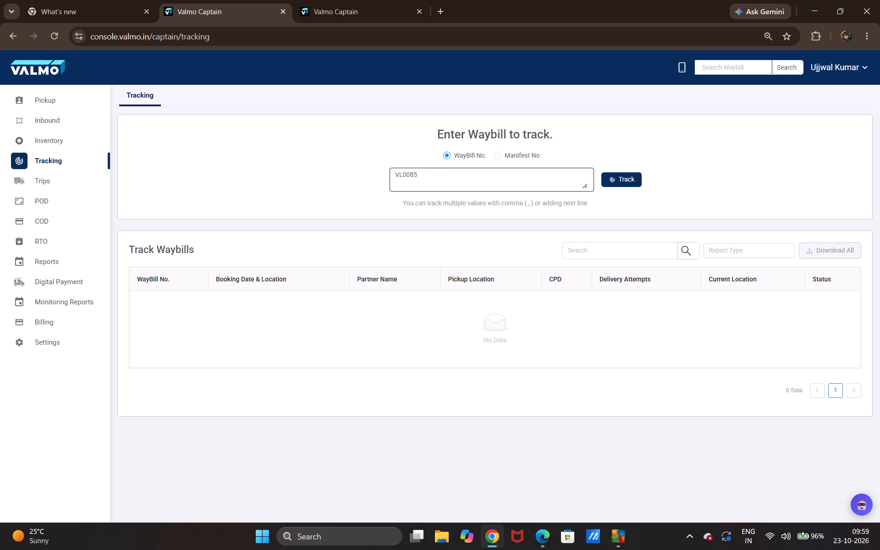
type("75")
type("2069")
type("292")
left_click(632, 177)
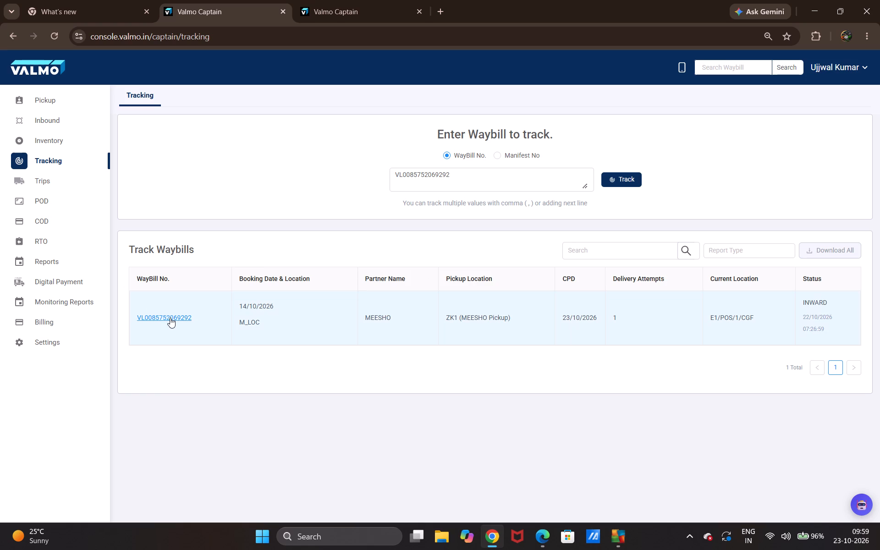
left_click(171, 318)
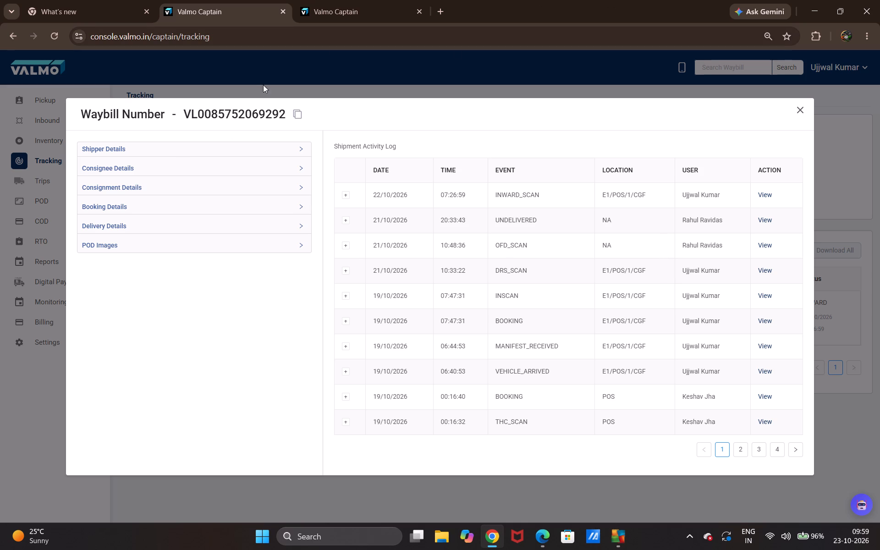
left_click(132, 181)
left_click(169, 165)
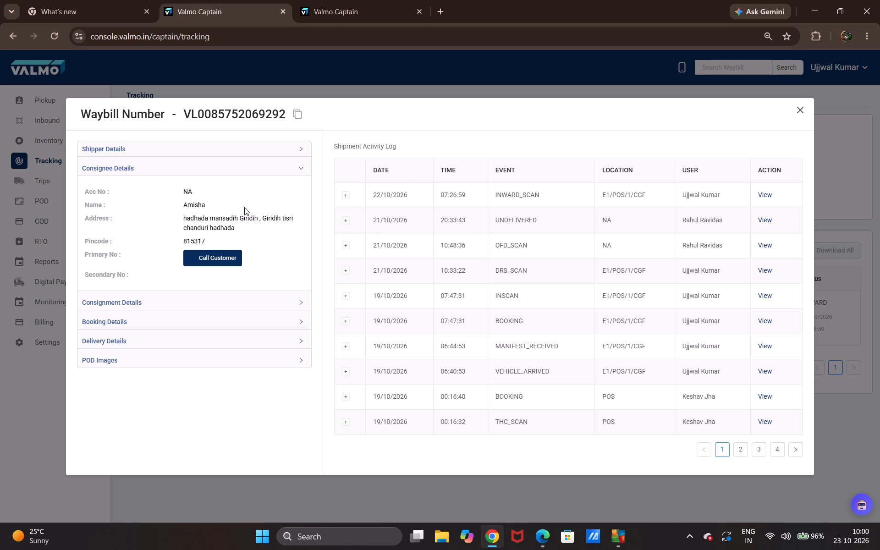
left_click(191, 226)
left_click_drag(192, 226, 247, 240)
left_click(253, 227)
left_click_drag(248, 225, 247, 225)
left_click_drag(247, 225, 159, 209)
left_click_drag(250, 226, 273, 236)
left_click(271, 234)
left_click_drag(234, 226, 175, 217)
left_click_drag(269, 233, 285, 242)
left_click(796, 107)
left_click(428, 180)
left_click(428, 180)
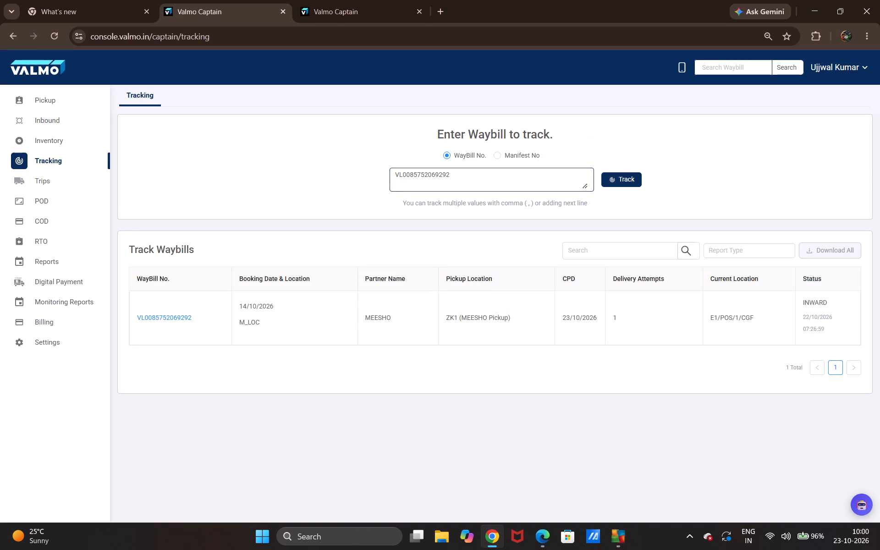
double_click(428, 175)
right_click(428, 175)
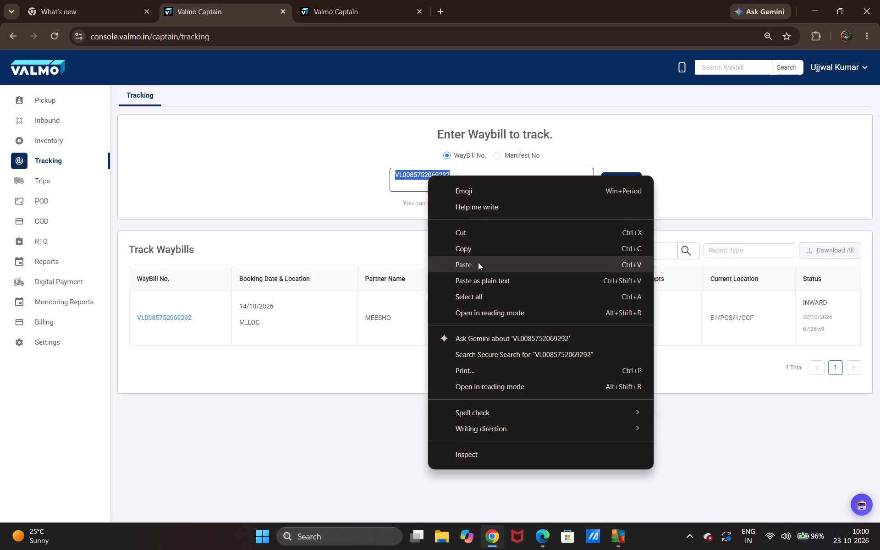
left_click(475, 250)
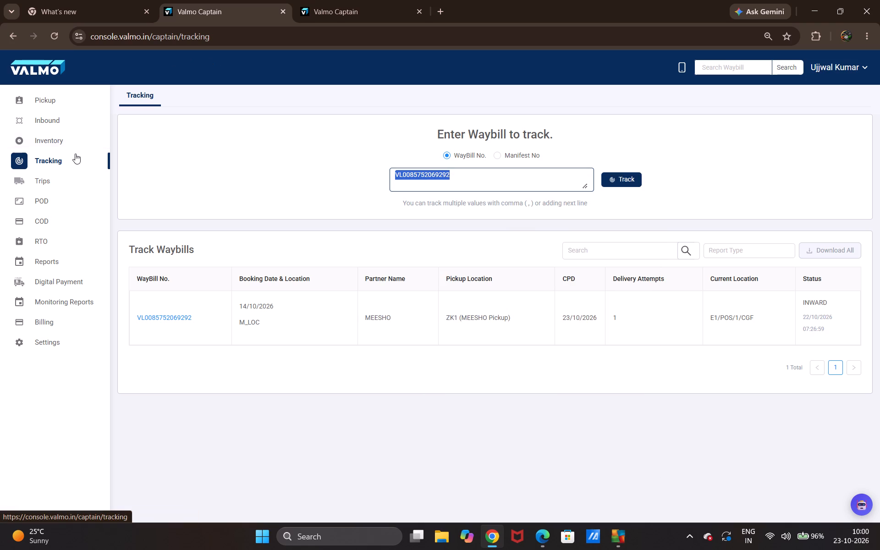
Open the delivery run sheet (DRS) list in the inventory section.
left_click(59, 206)
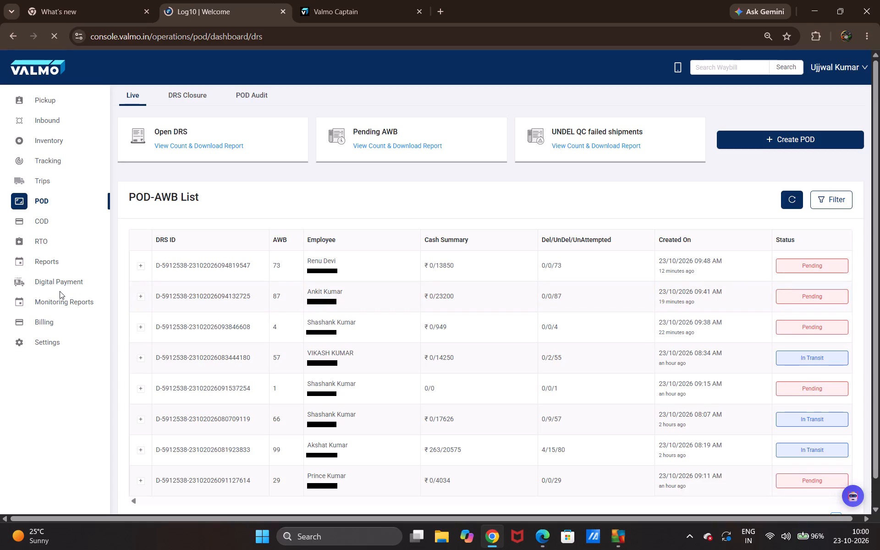
left_click(43, 143)
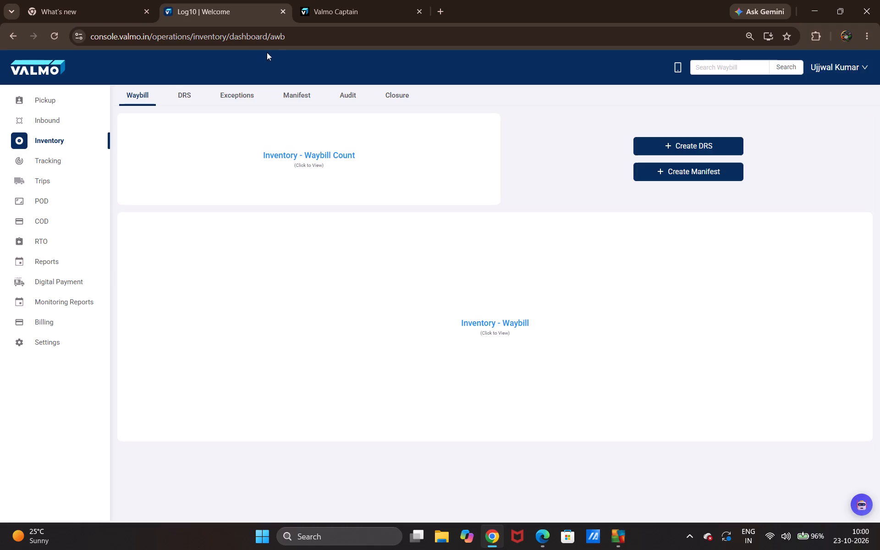
left_click(175, 90)
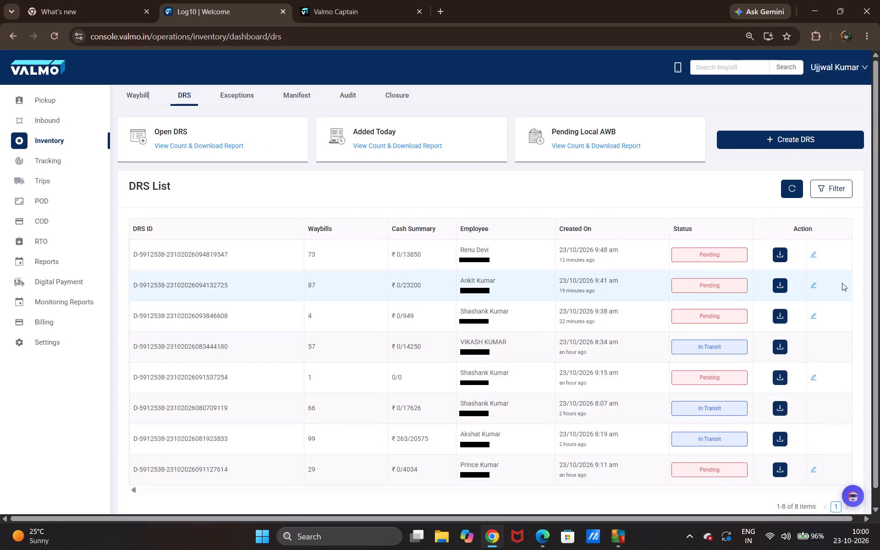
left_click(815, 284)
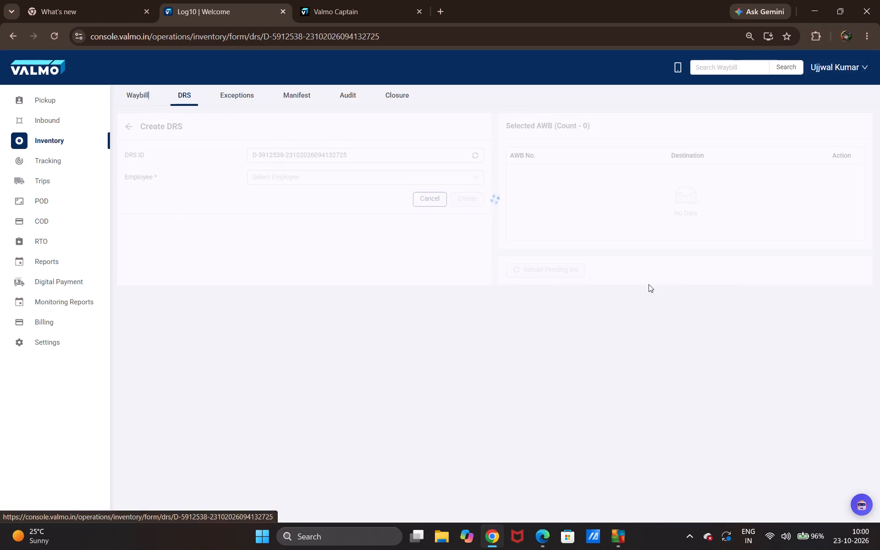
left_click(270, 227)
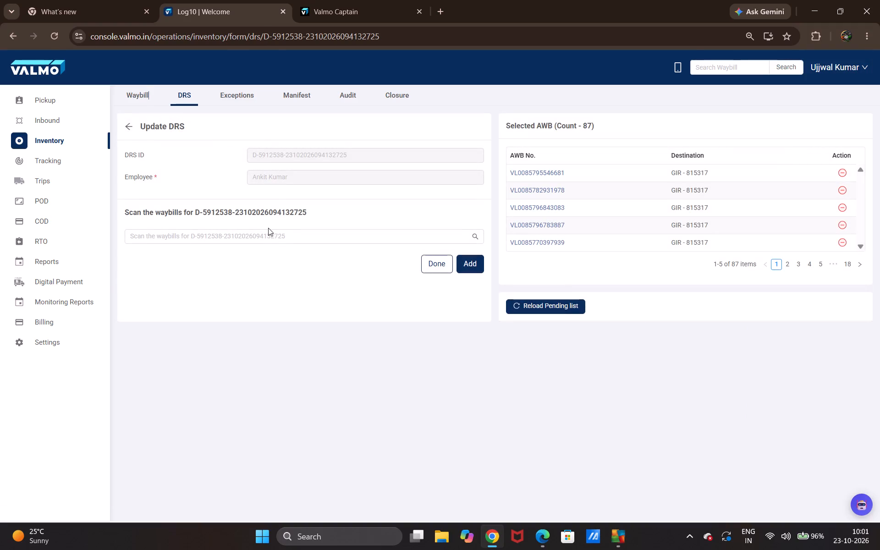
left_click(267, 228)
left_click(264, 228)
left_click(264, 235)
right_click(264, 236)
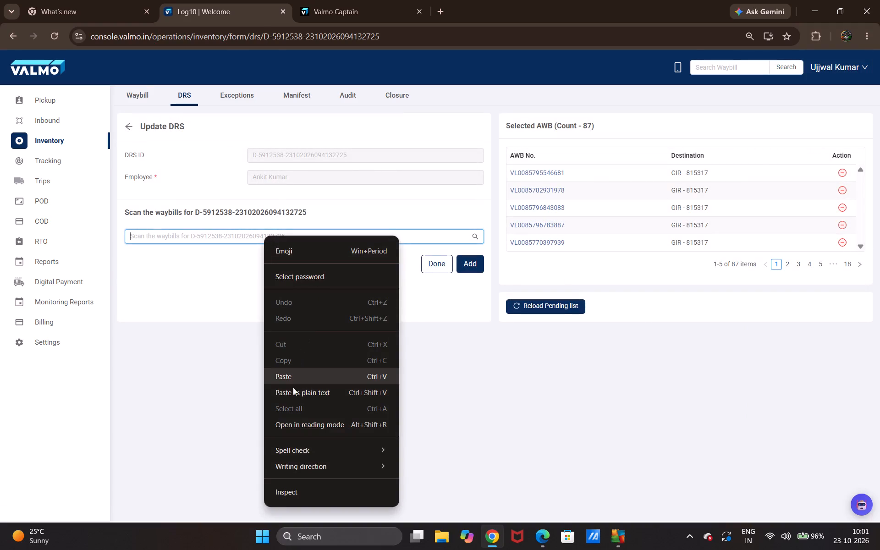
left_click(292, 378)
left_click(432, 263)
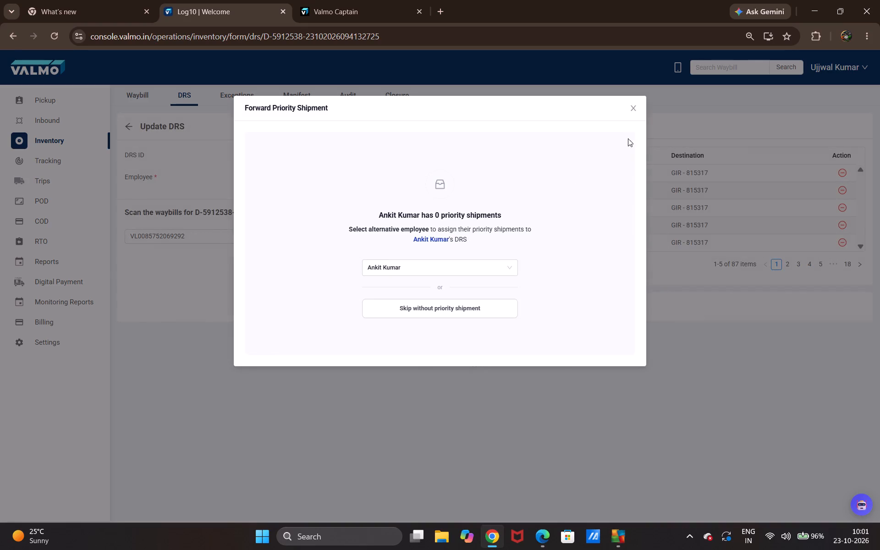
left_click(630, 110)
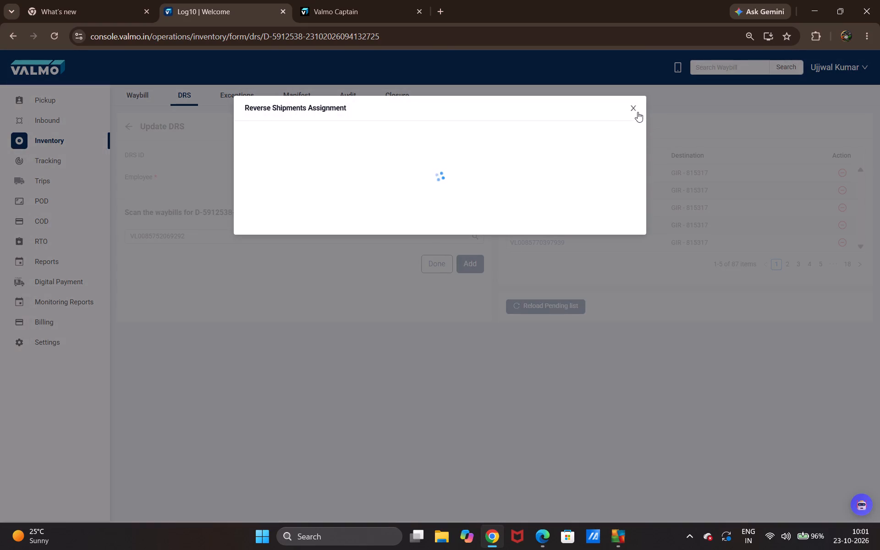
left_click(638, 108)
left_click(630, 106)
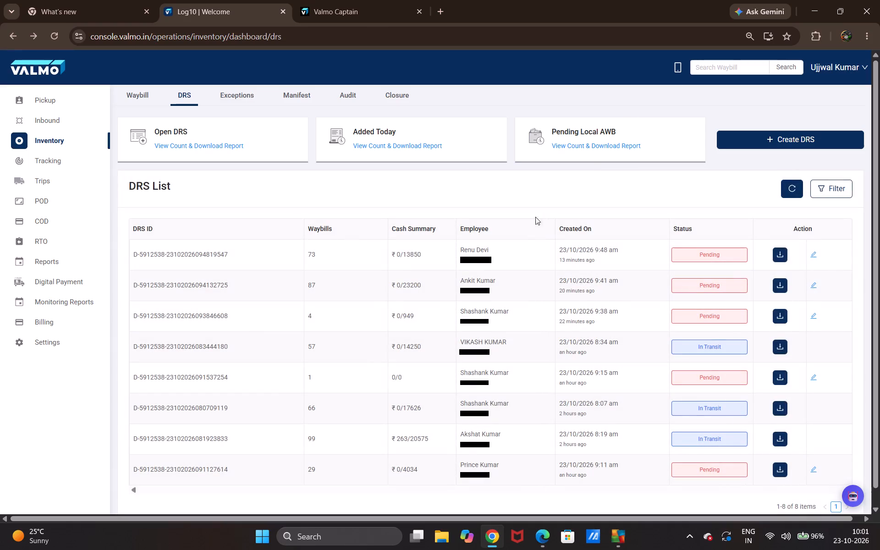
left_click(814, 286)
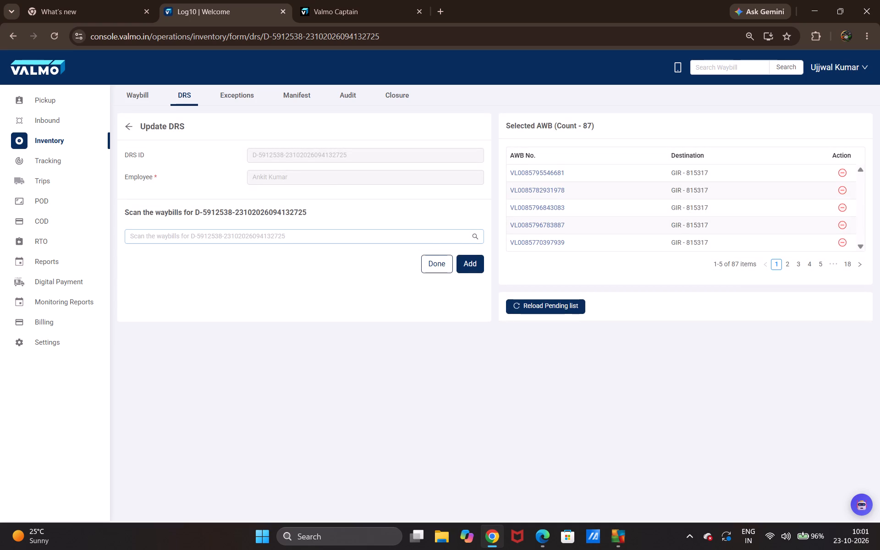
left_click(326, 235)
right_click(325, 236)
left_click(366, 380)
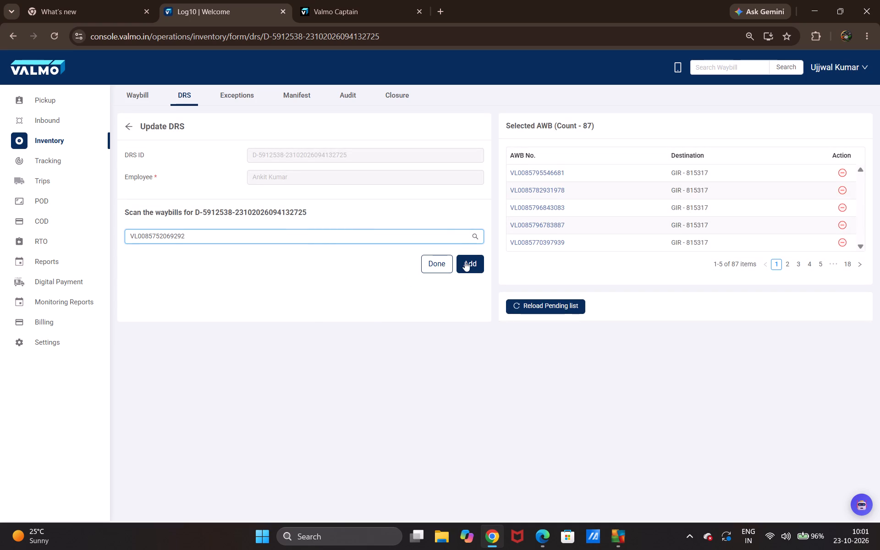
left_click(465, 261)
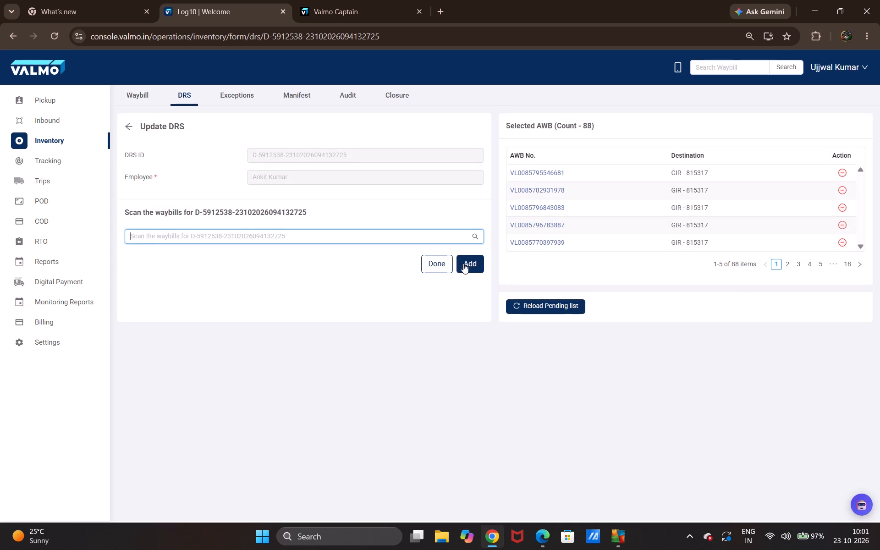
Finish the run sheet update, skipping the assignment of priority and reverse shipments.
left_click(442, 261)
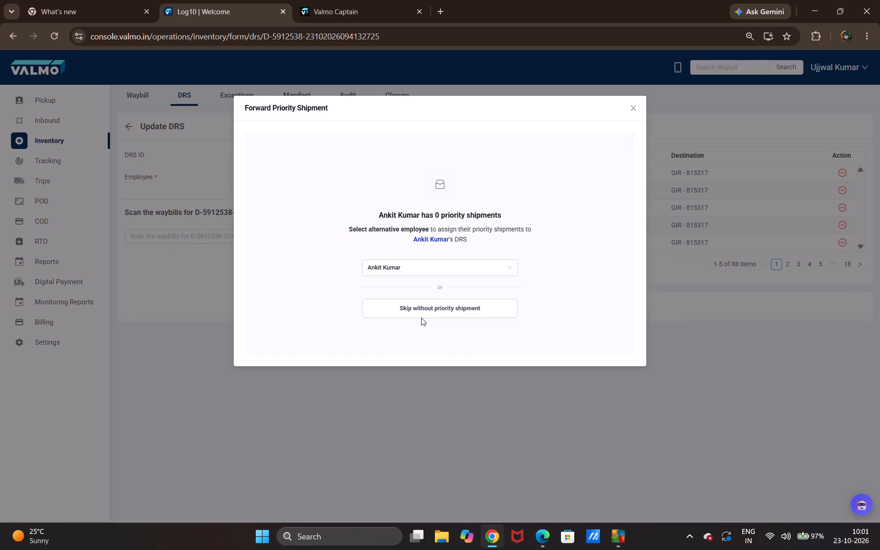
left_click(418, 314)
left_click_drag(427, 297, 431, 308)
left_click(431, 309)
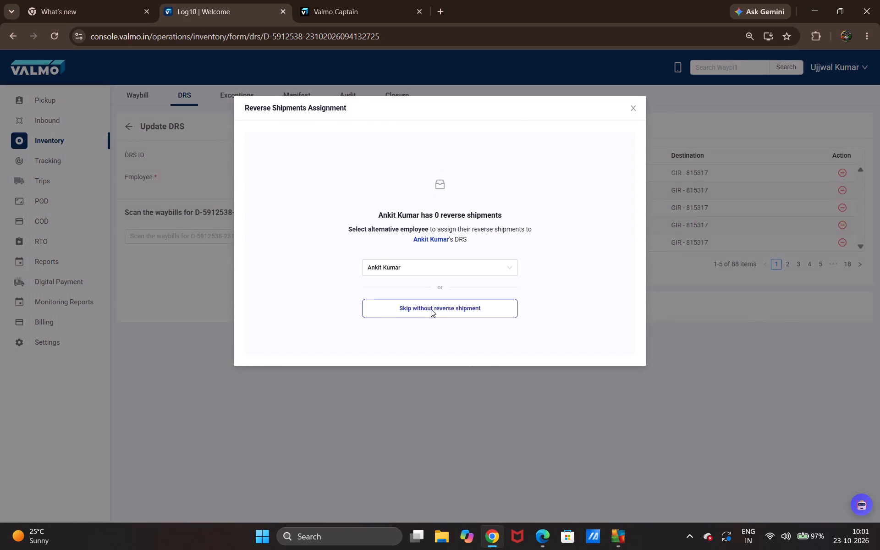
Open the reverse pickup management list and examine each pickup's address, assigned and recommended field executive, and status.
left_click(68, 105)
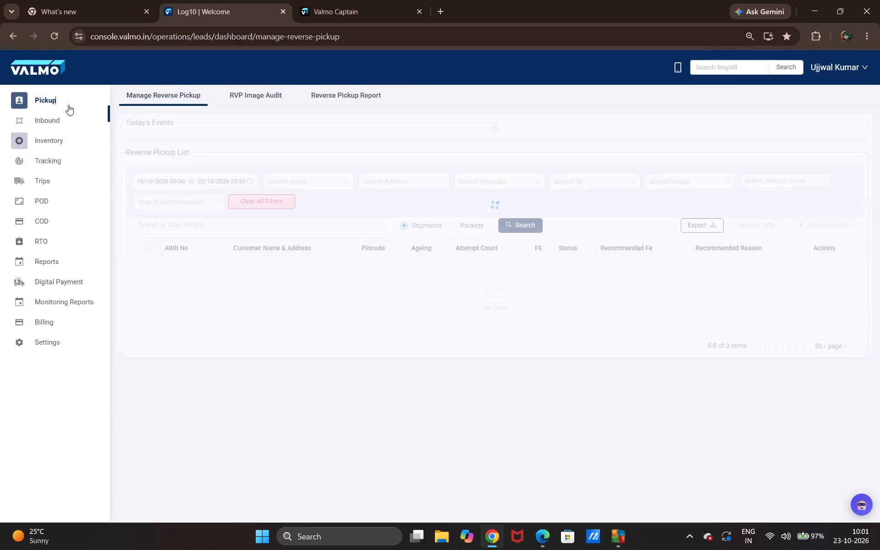
scroll(539, 266, "down", 17)
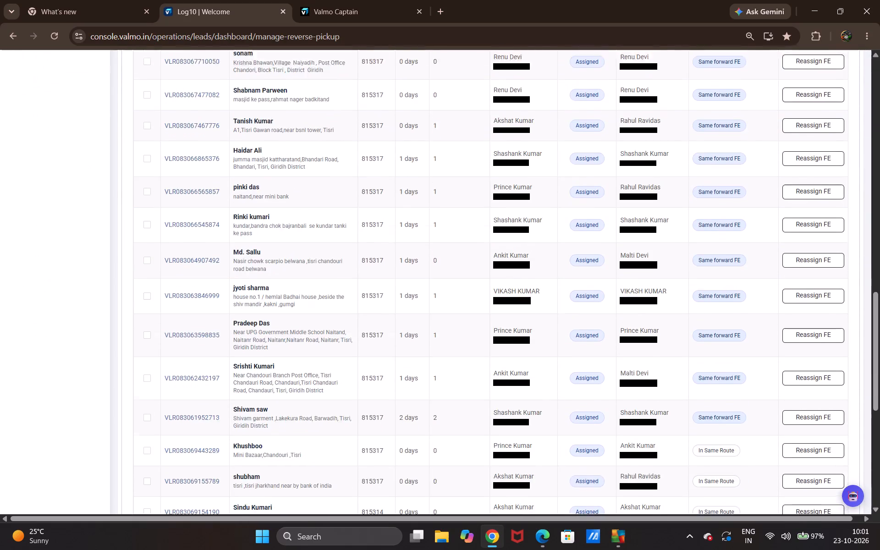
scroll(632, 291, "down", 12)
scroll(307, 403, "up", 6)
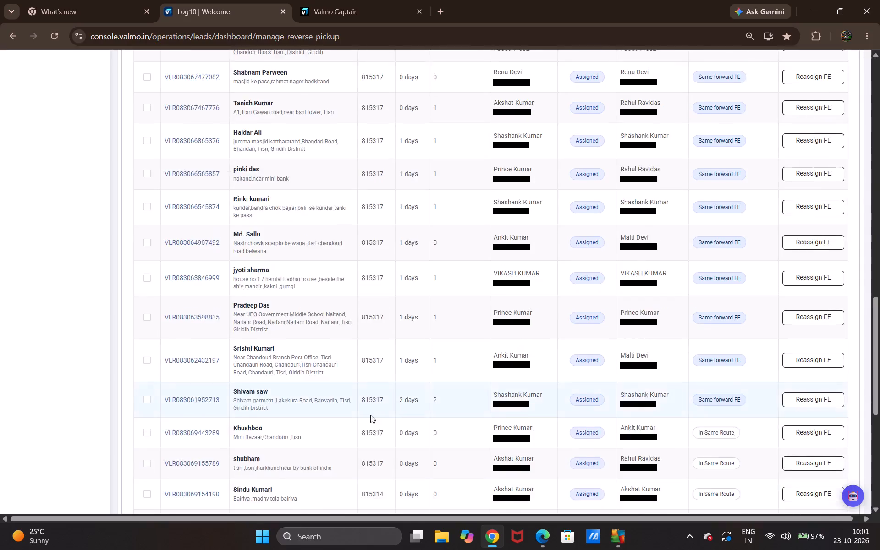
scroll(370, 415, "up", 20)
scroll(370, 415, "up", 4)
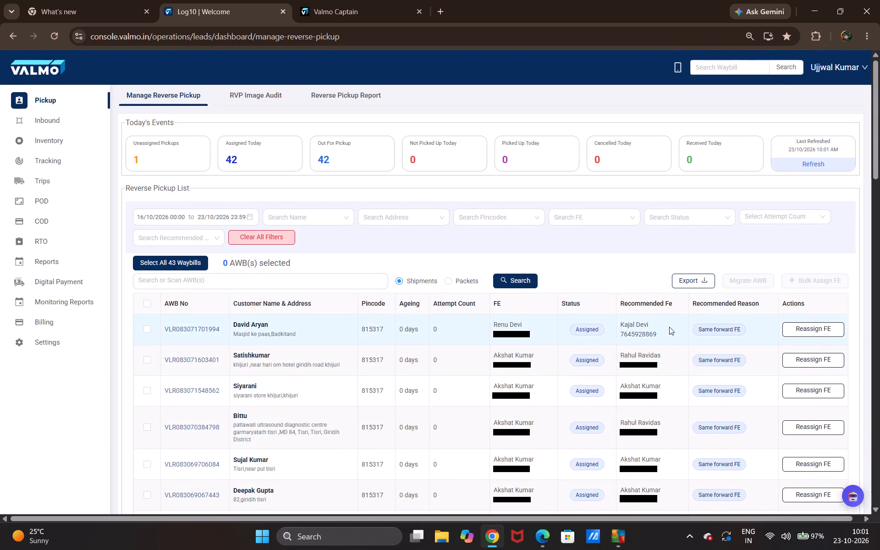
scroll(565, 328, "down", 1)
scroll(647, 297, "down", 1)
scroll(584, 308, "down", 1)
scroll(540, 313, "down", 1)
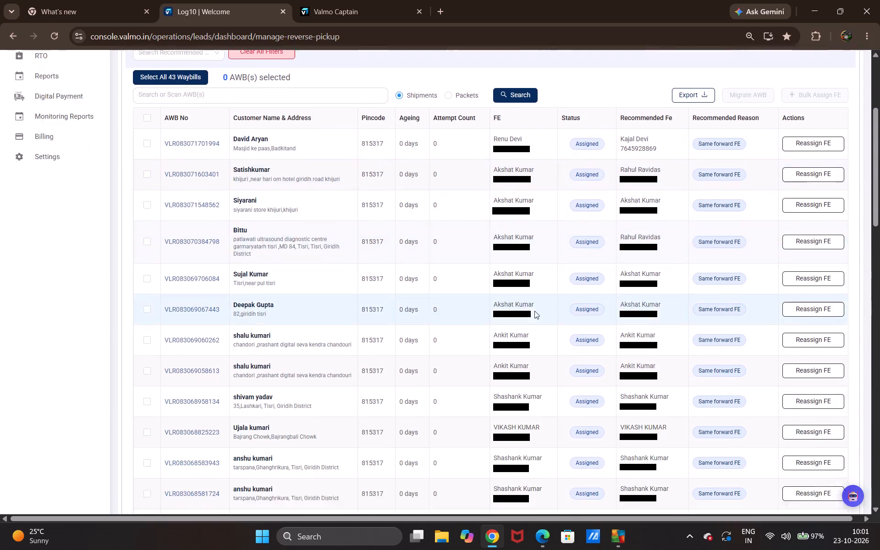
scroll(534, 304, "down", 19)
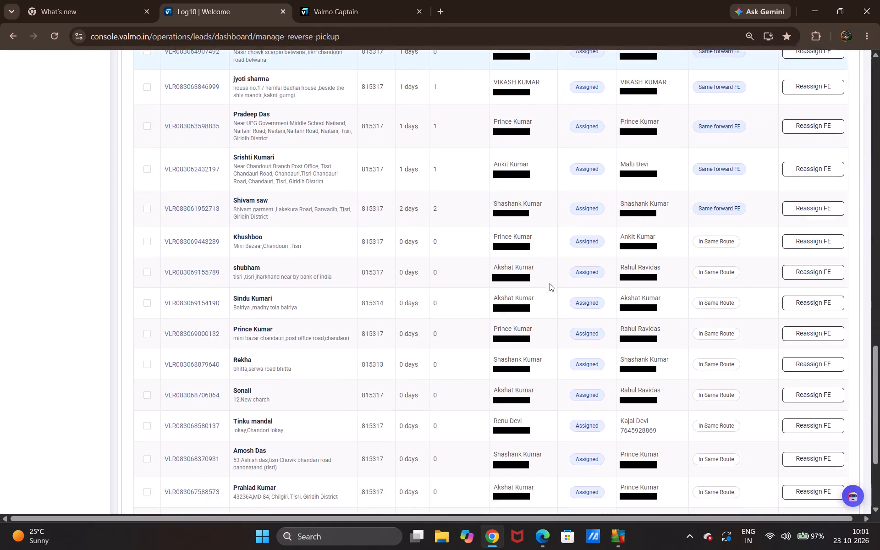
scroll(550, 283, "down", 16)
scroll(560, 366, "up", 4)
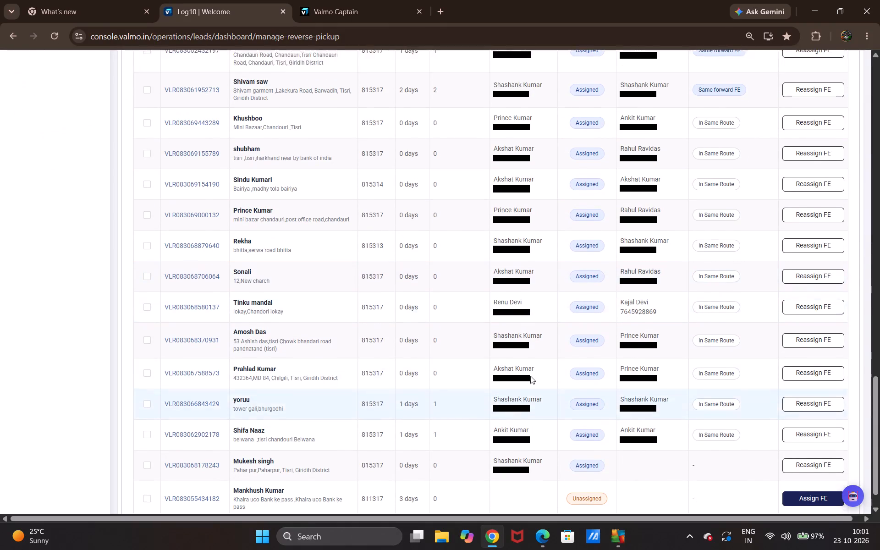
scroll(530, 376, "up", 20)
scroll(530, 376, "up", 9)
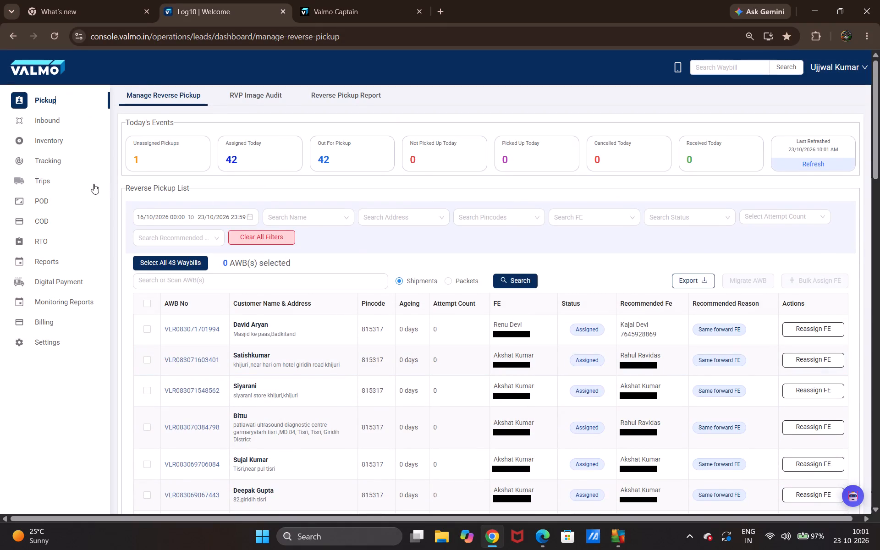
scroll(487, 225, "down", 6)
scroll(561, 255, "down", 13)
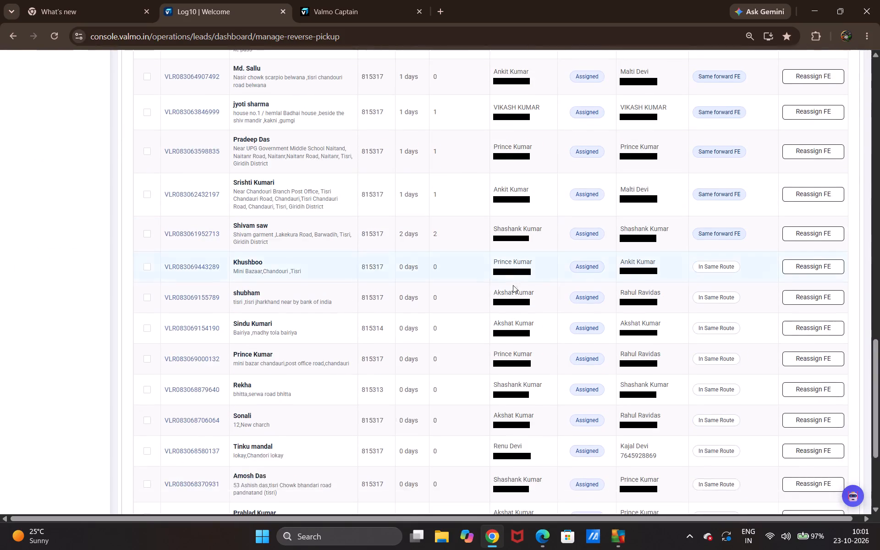
scroll(497, 284, "down", 10)
scroll(484, 248, "down", 10)
scroll(479, 247, "up", 3)
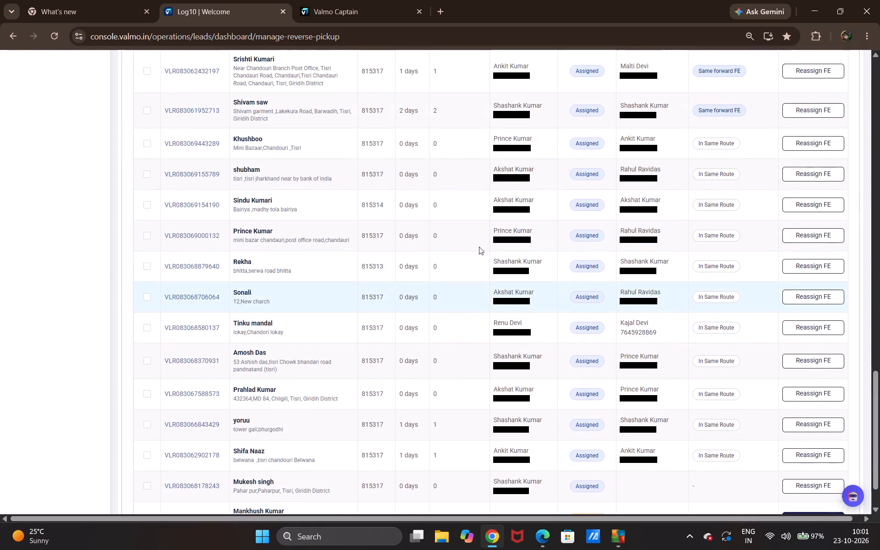
scroll(479, 247, "up", 7)
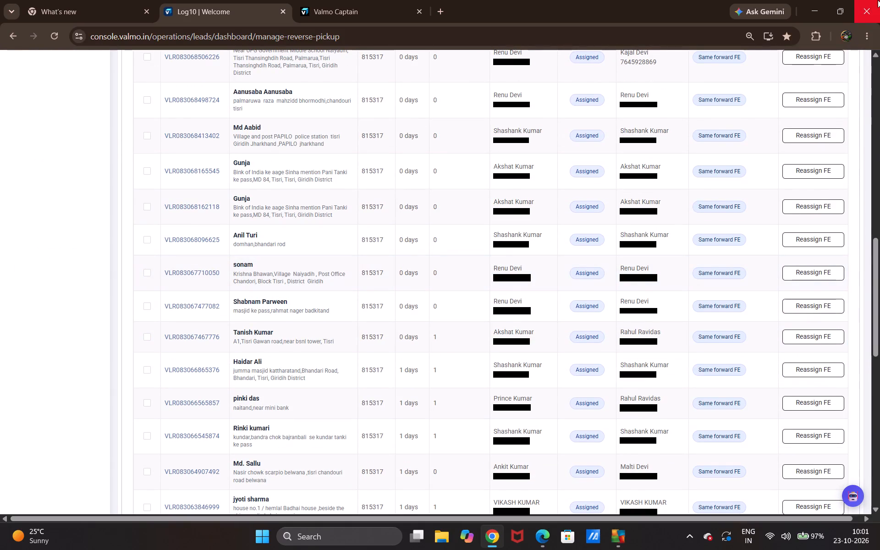